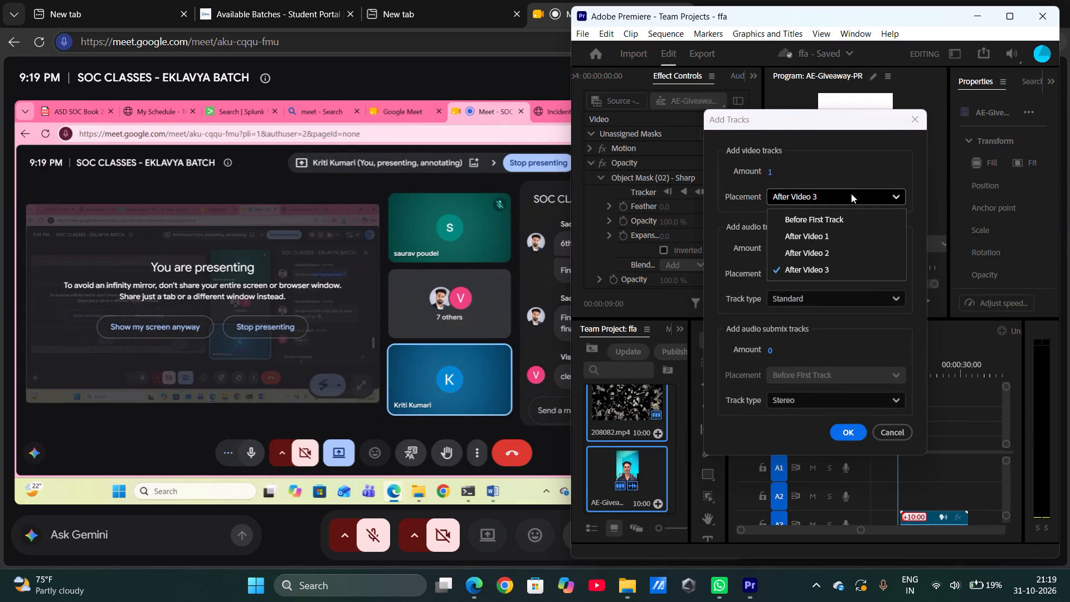
# Add one video track after Video 3 and one standard audio track after Audio 3.
pyautogui.click(795, 278)
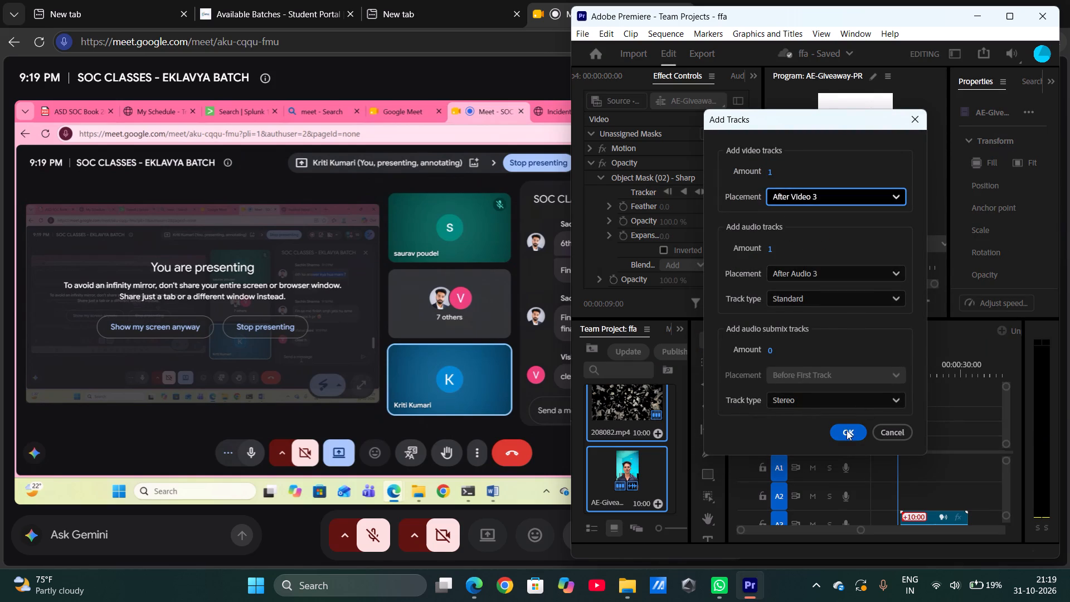
pyautogui.click(845, 432)
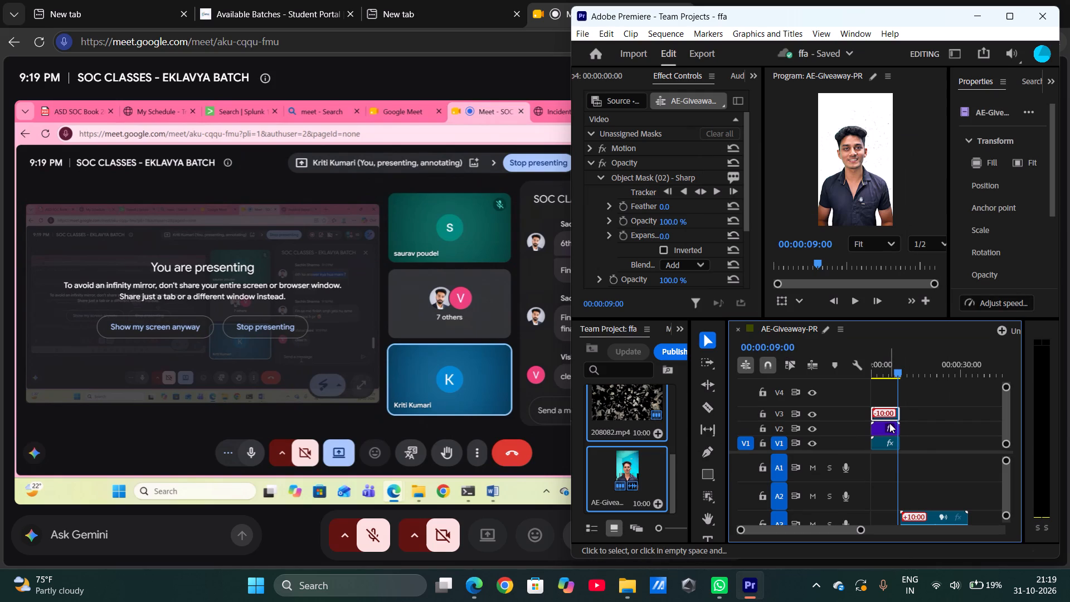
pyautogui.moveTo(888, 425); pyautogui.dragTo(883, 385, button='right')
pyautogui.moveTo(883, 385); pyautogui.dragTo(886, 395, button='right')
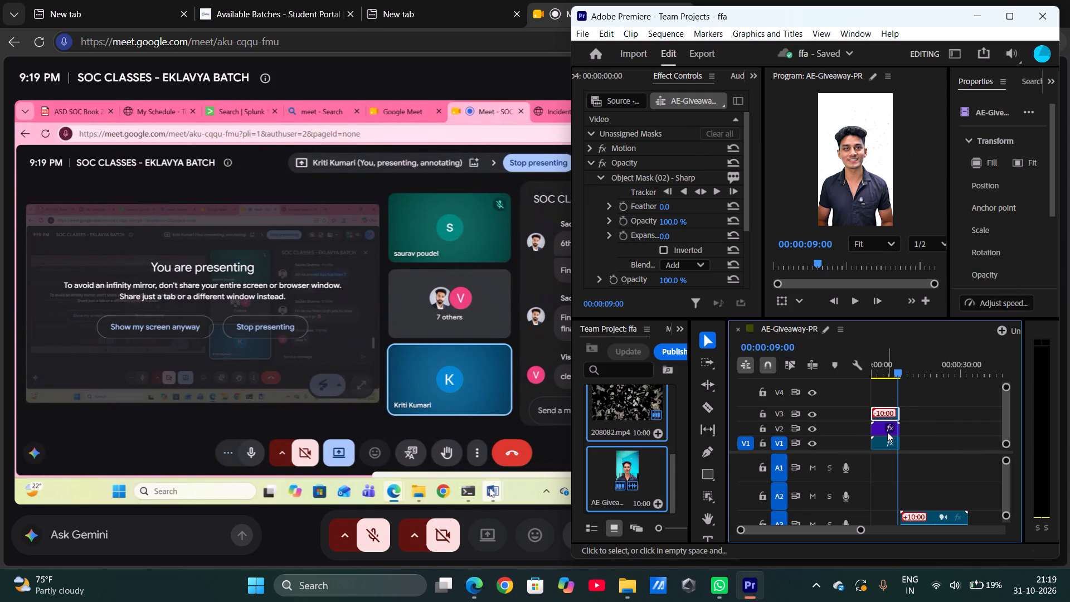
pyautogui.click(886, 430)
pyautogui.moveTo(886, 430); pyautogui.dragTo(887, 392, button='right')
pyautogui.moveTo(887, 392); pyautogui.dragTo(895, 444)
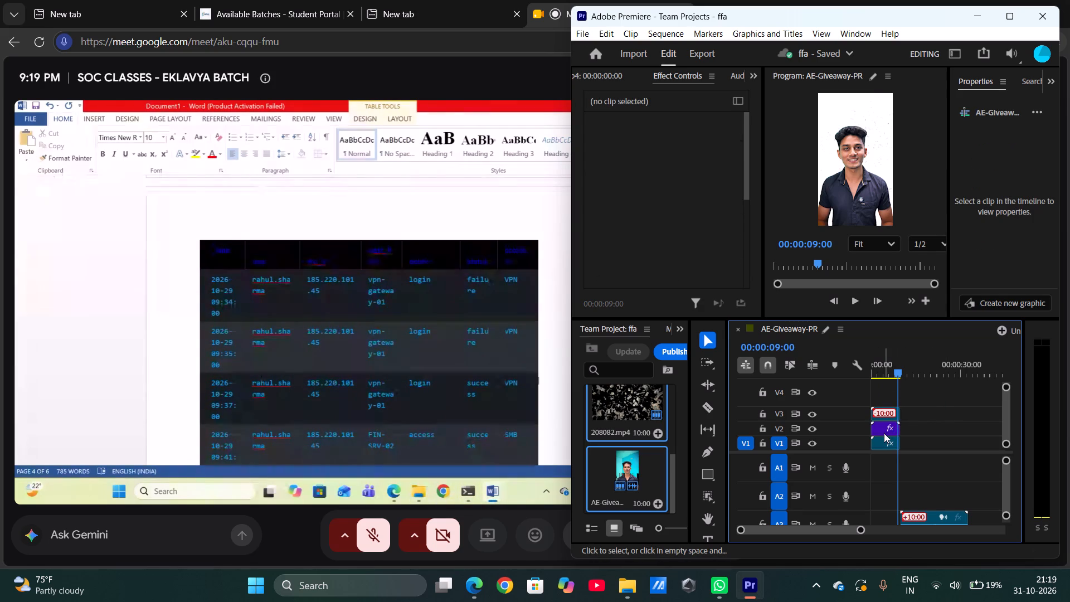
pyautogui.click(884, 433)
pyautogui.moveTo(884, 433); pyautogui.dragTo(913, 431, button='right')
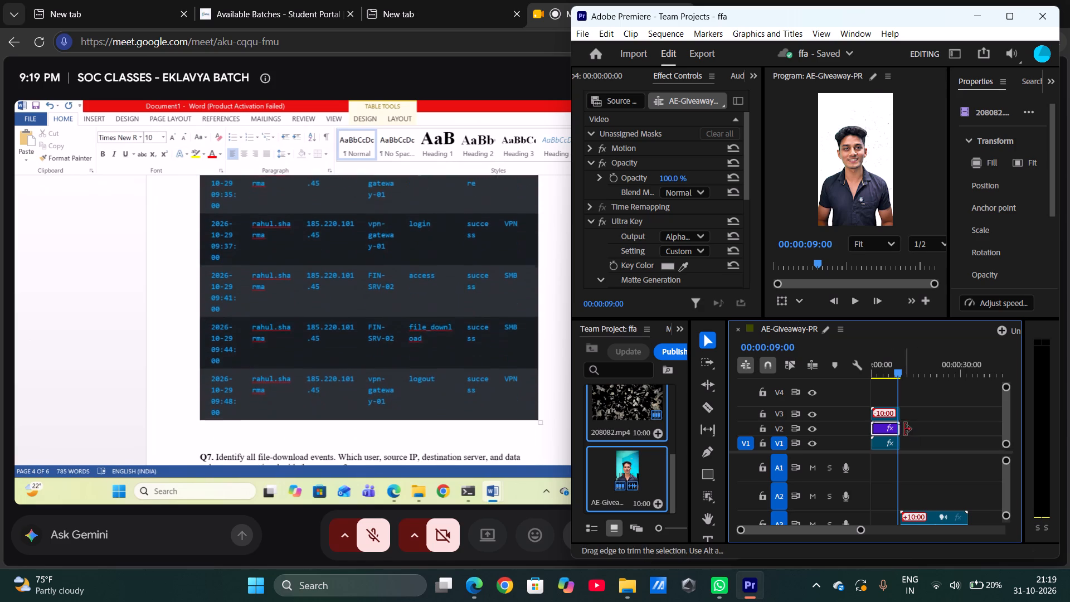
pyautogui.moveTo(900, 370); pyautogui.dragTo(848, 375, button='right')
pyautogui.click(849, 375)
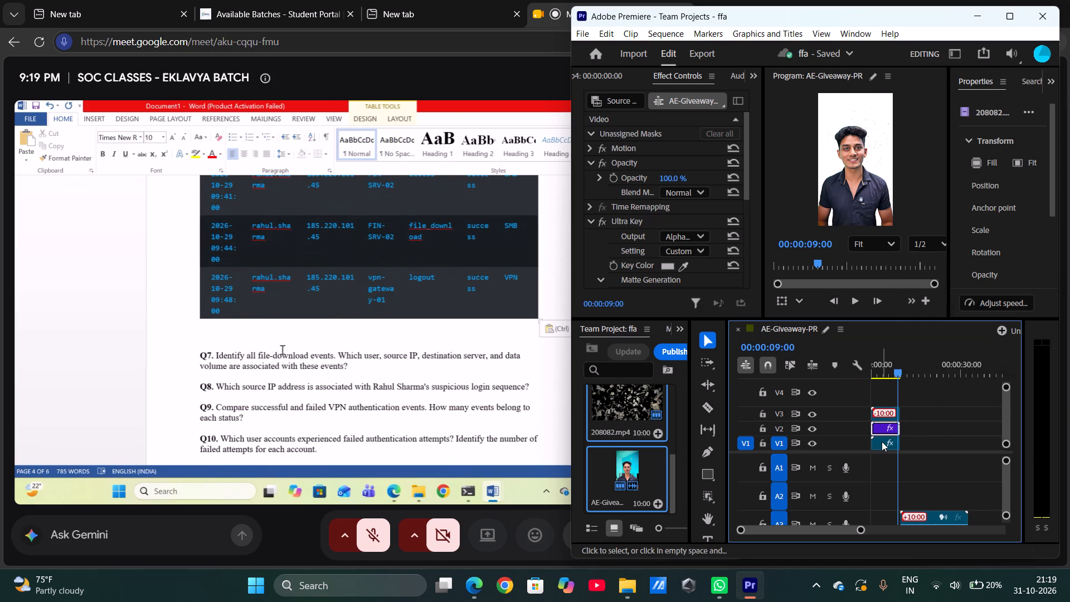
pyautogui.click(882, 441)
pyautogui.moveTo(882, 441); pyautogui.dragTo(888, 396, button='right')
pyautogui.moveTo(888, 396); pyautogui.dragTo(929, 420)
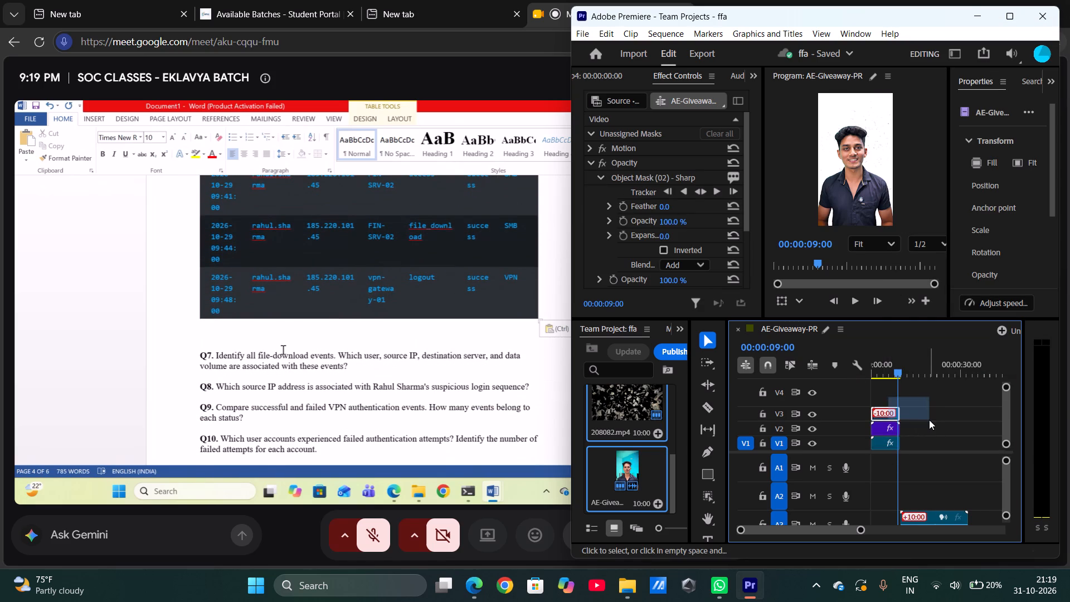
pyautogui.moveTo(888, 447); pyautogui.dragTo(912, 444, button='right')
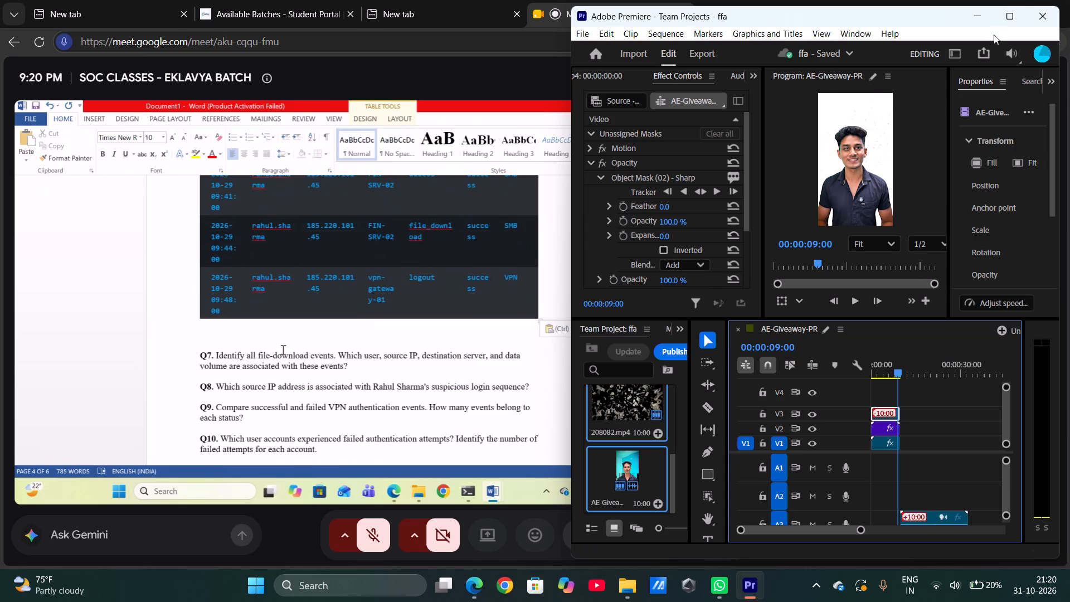
# Maximize the editing window and delete the stray audio clip from track A3.
pyautogui.click(1010, 17)
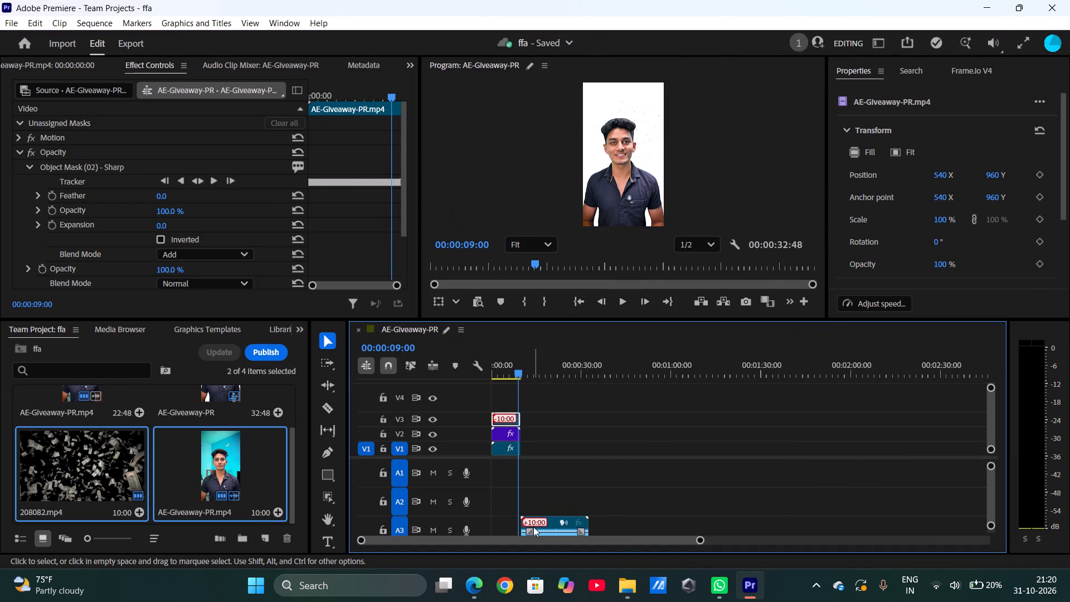
pyautogui.click(533, 525)
pyautogui.press('BackSpace')
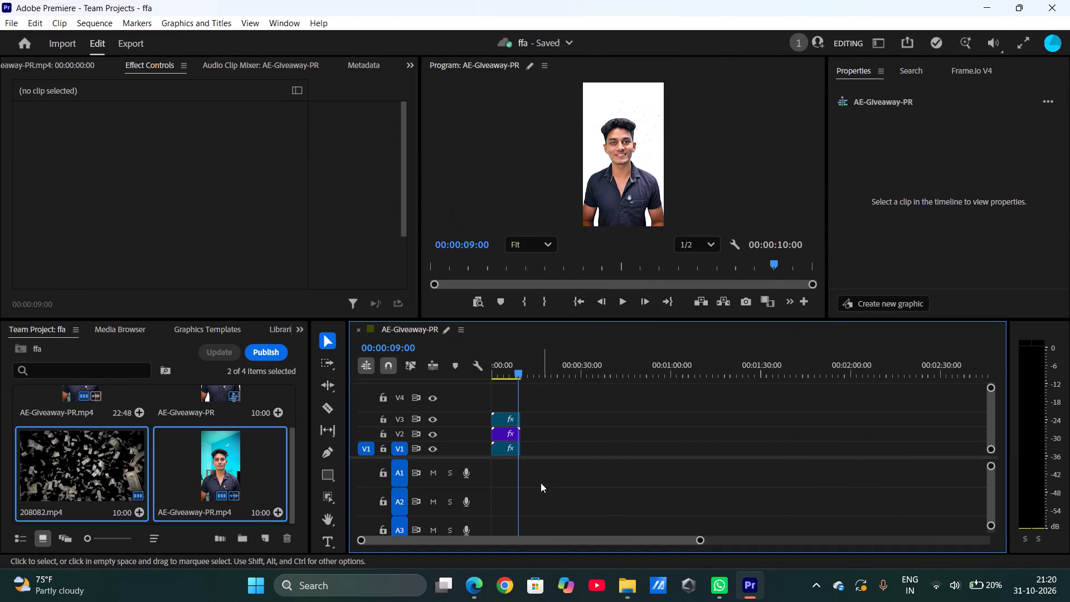
# Move the 208082.mp4 clip from V2 to V4, keeping its start at the sequence beginning.
pyautogui.click(508, 433)
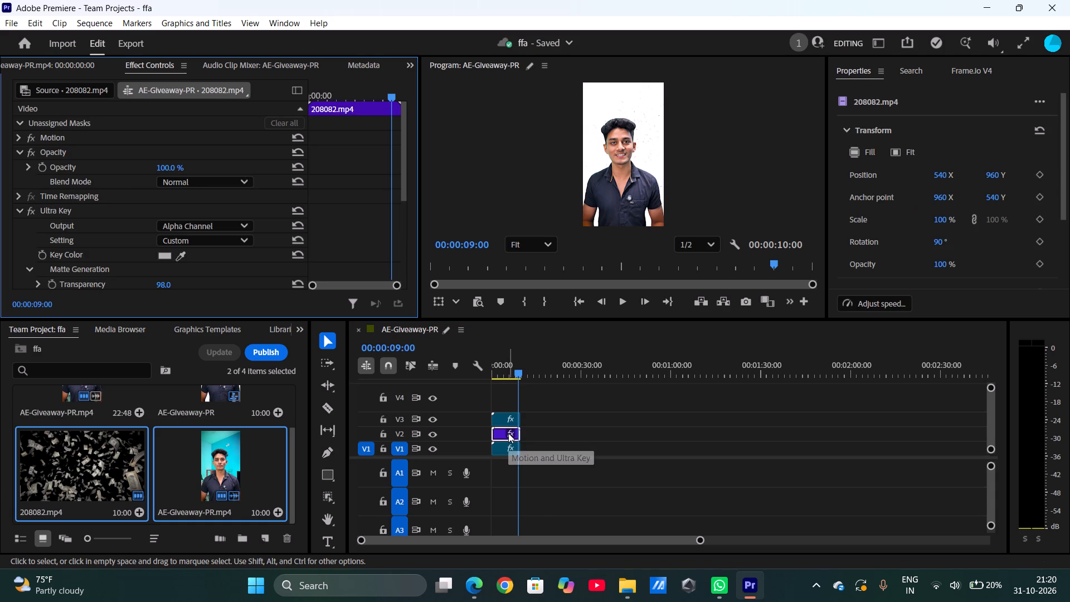
pyautogui.moveTo(508, 433); pyautogui.dragTo(515, 396)
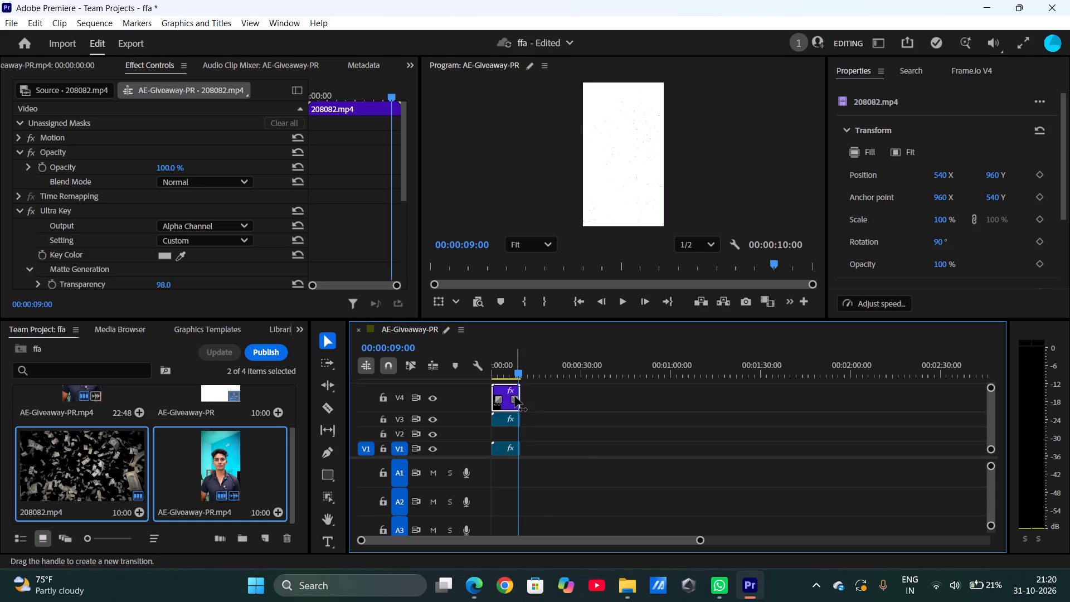
# Play the sequence from the start to check the new layer order.
pyautogui.click(578, 305)
pyautogui.click(626, 298)
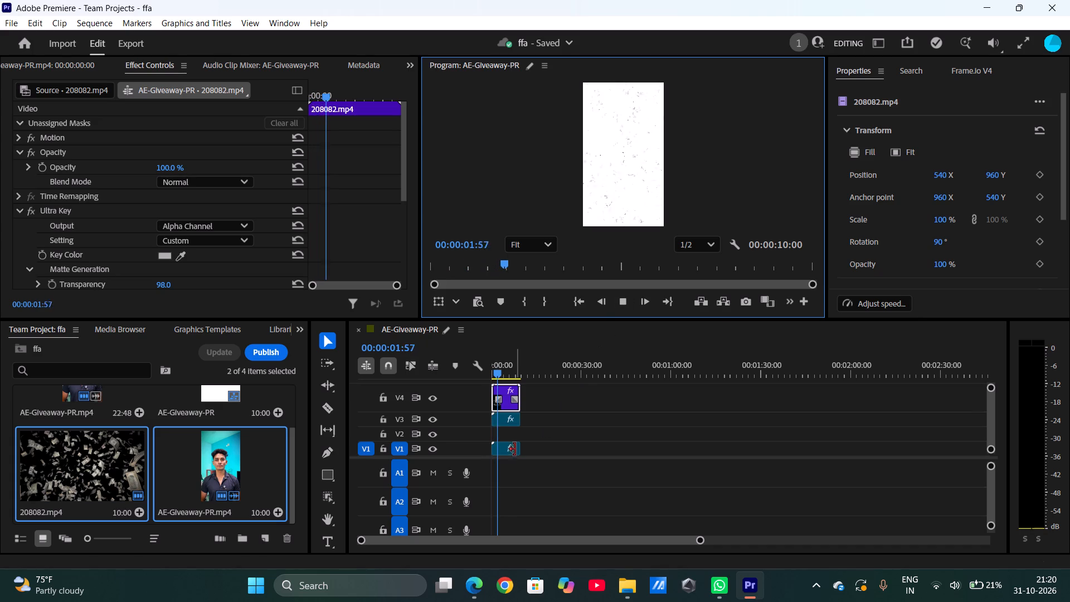
# Move the AE-Giveaway-PR.mp4 clip from V1 to V2, aligned with the start of the sequence.
pyautogui.moveTo(513, 449); pyautogui.dragTo(528, 448)
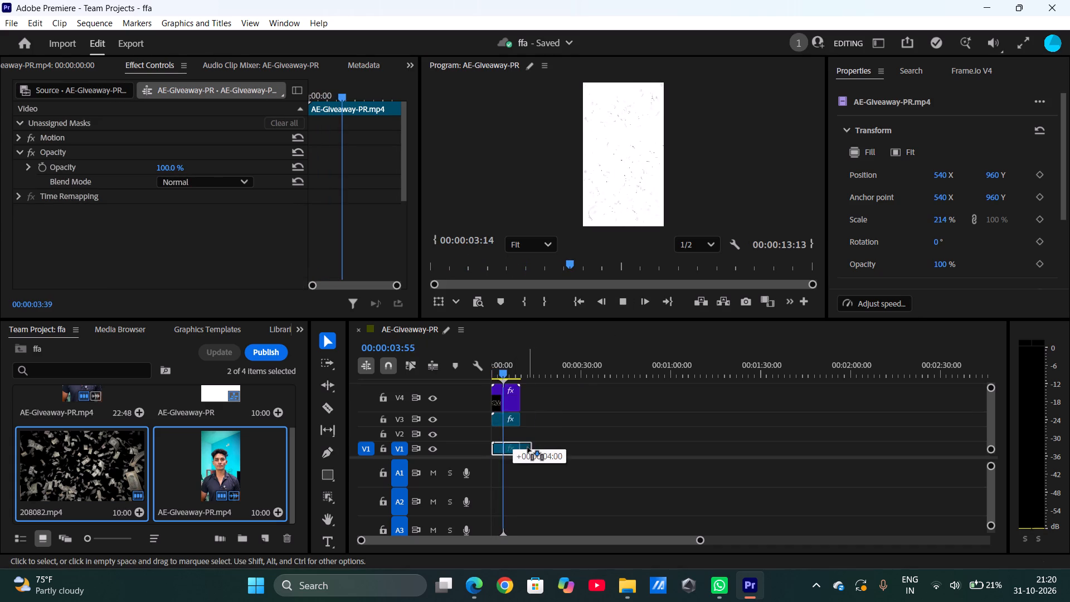
pyautogui.moveTo(528, 448); pyautogui.dragTo(528, 448)
pyautogui.moveTo(519, 448); pyautogui.dragTo(534, 433)
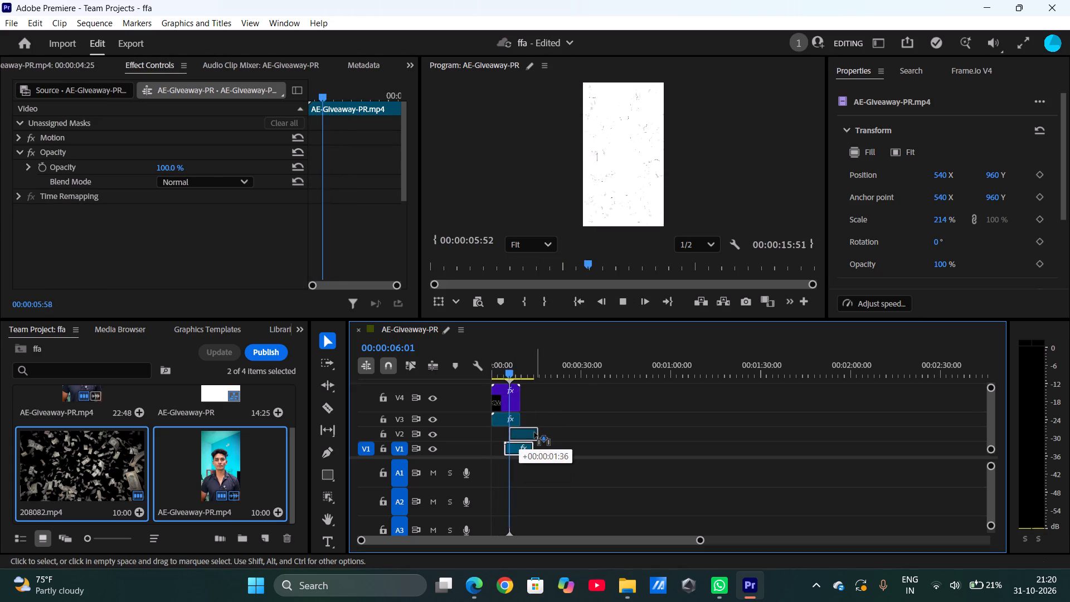
pyautogui.moveTo(534, 433); pyautogui.dragTo(506, 435)
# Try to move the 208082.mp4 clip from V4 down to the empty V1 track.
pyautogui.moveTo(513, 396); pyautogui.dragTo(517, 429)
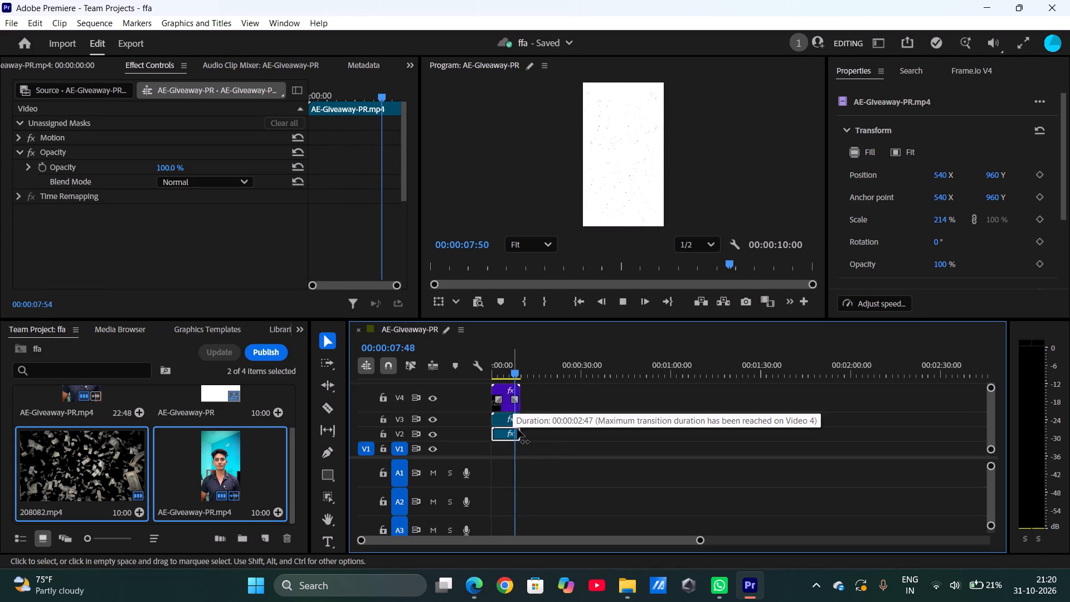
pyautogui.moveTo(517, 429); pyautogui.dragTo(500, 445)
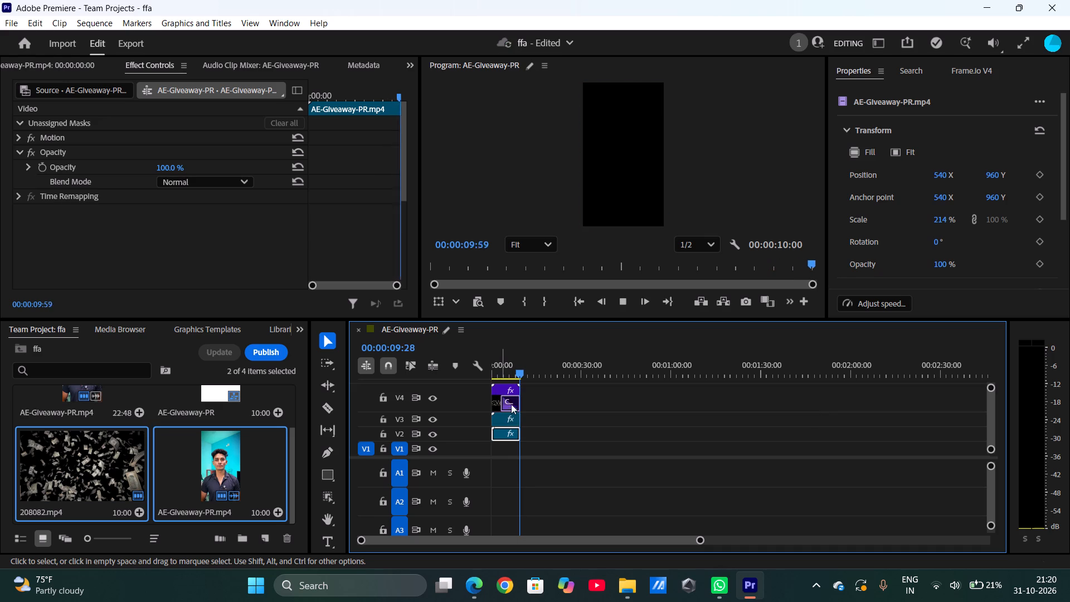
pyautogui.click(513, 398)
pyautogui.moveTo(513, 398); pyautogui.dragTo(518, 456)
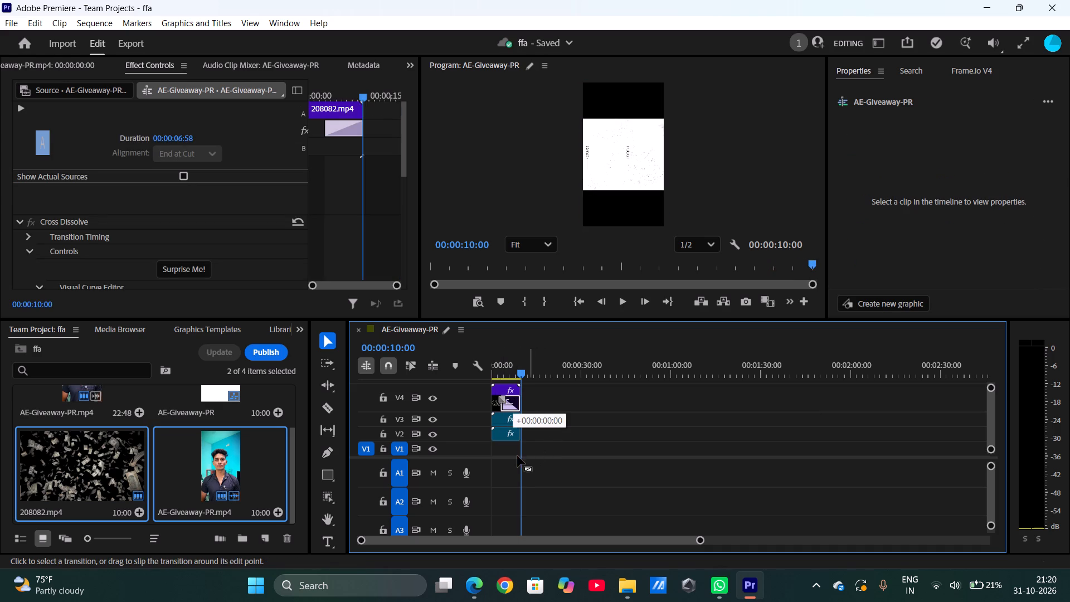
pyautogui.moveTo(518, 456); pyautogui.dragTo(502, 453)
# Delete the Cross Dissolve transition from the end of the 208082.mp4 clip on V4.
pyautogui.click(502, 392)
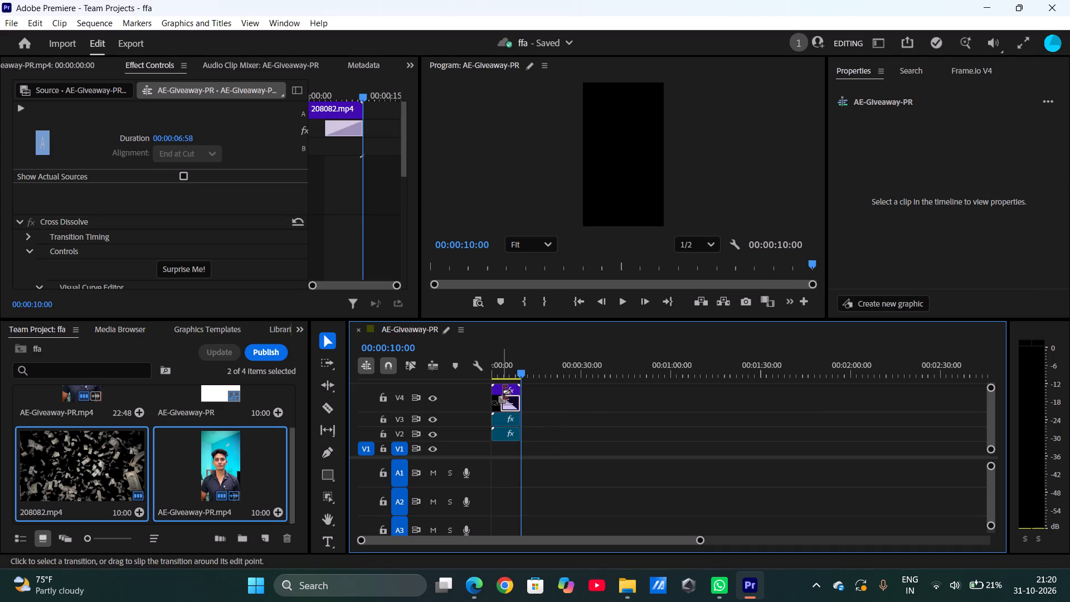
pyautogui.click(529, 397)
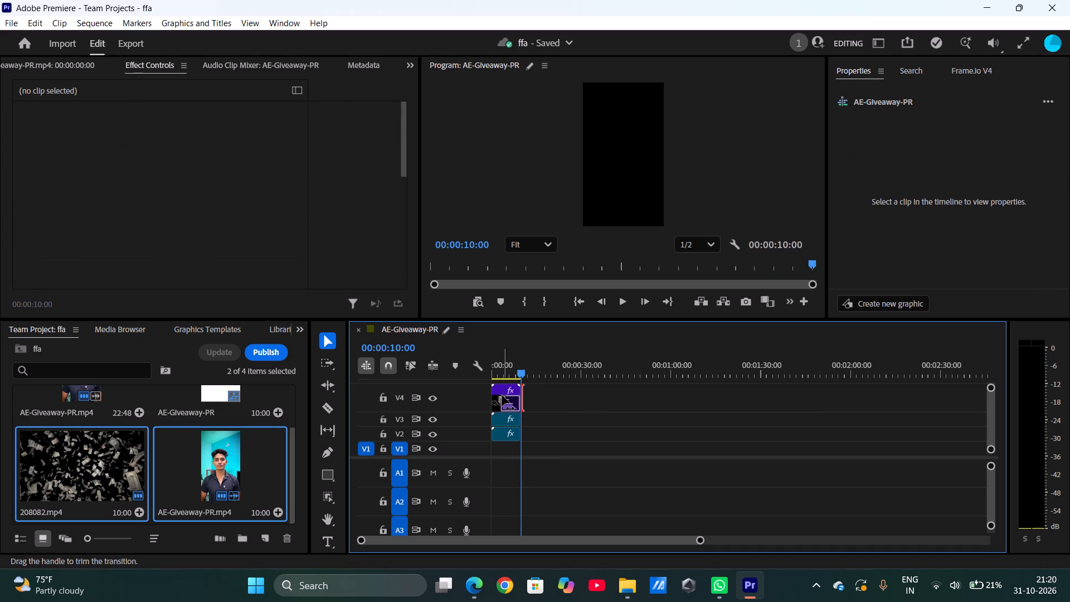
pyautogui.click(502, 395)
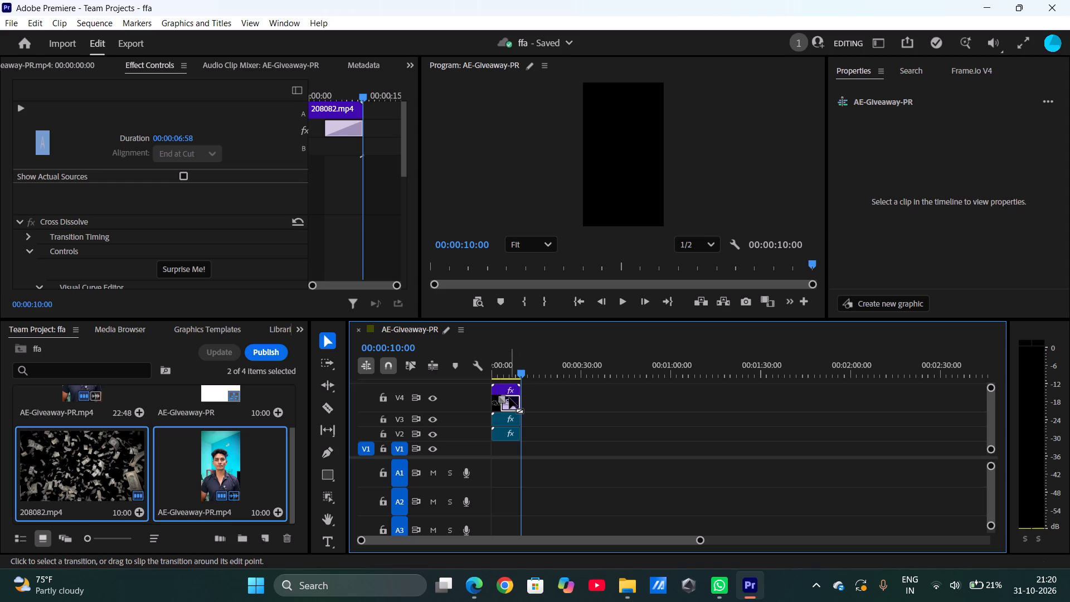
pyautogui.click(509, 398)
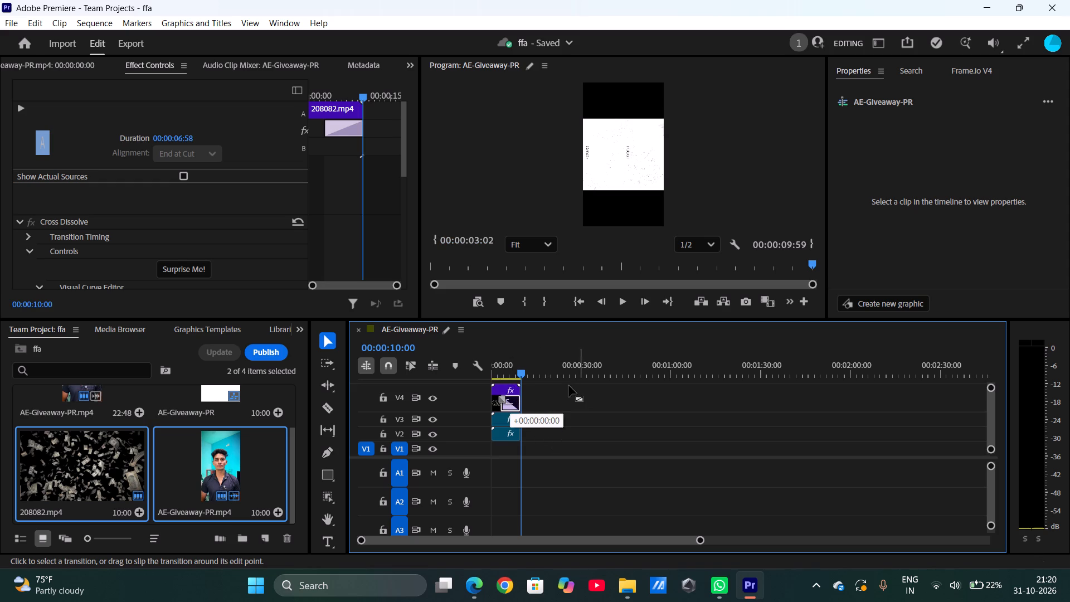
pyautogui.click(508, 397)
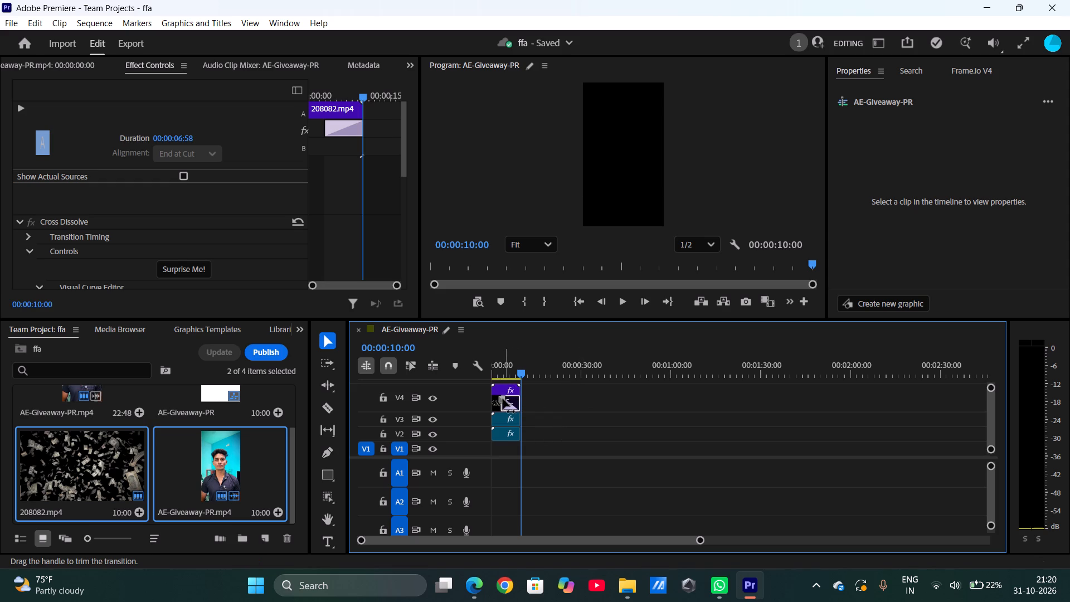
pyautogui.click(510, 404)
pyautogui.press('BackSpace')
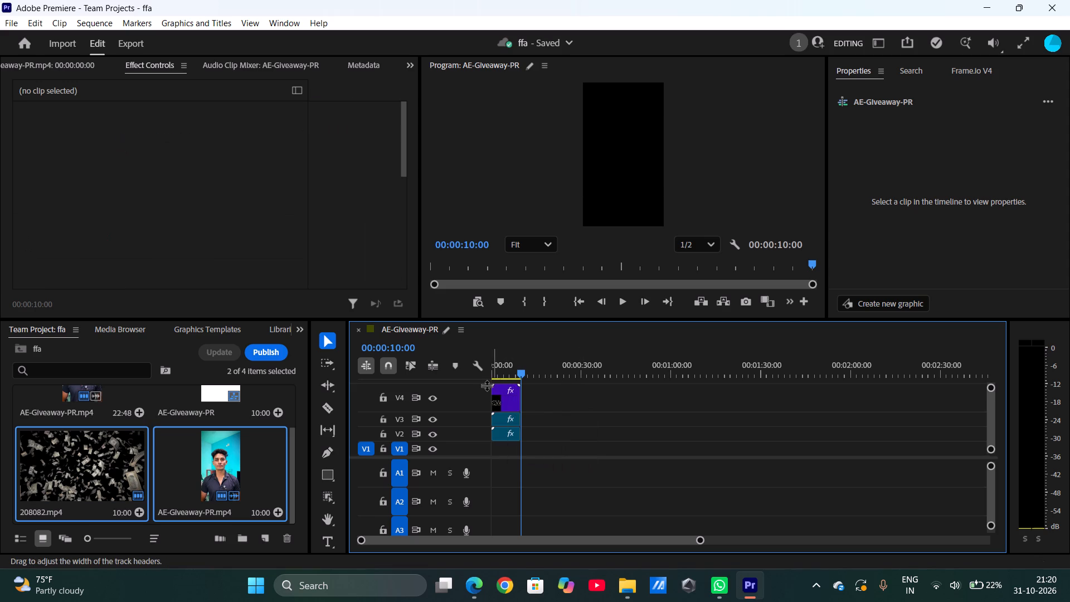
# Move the 208082.mp4 clip from V4 to V1, aligned with the start of the sequence.
pyautogui.moveTo(509, 399); pyautogui.dragTo(517, 448)
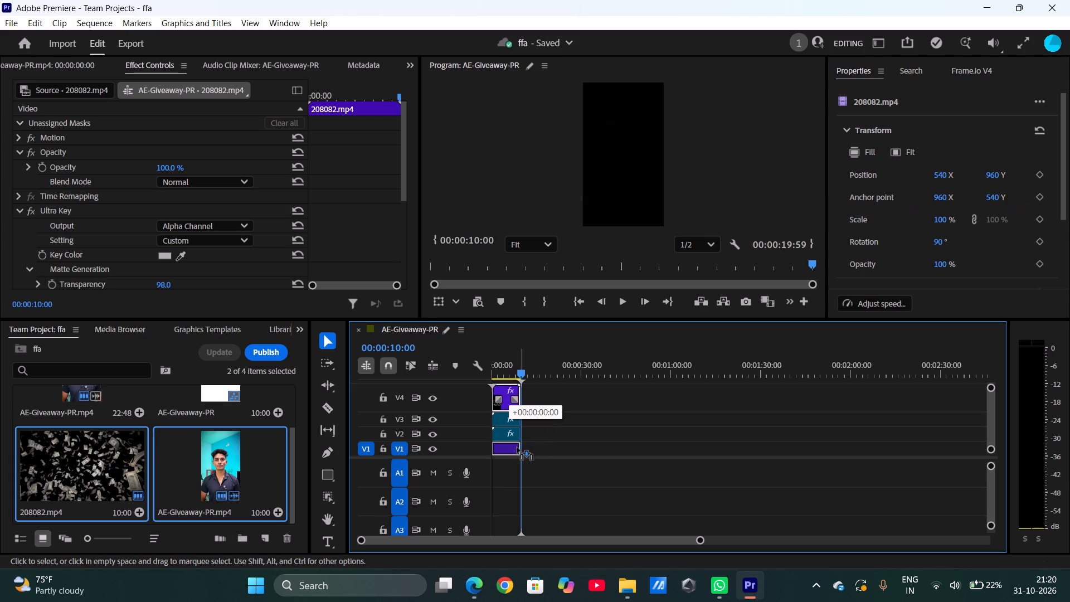
pyautogui.moveTo(517, 448); pyautogui.dragTo(510, 445)
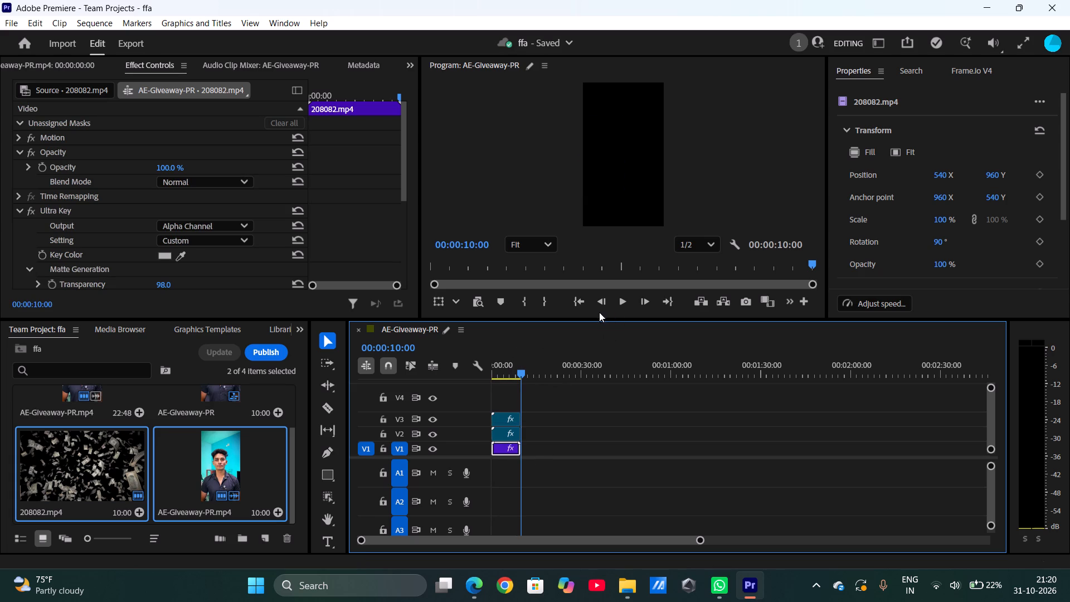
# Play the sequence from the start to review the rearranged layers.
pyautogui.click(579, 305)
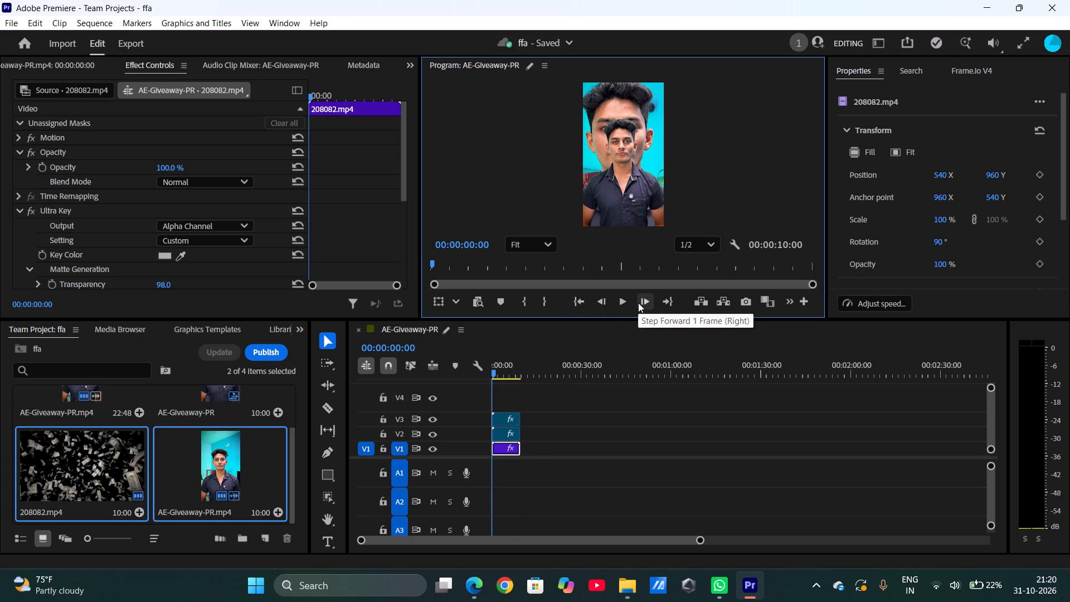
pyautogui.click(625, 301)
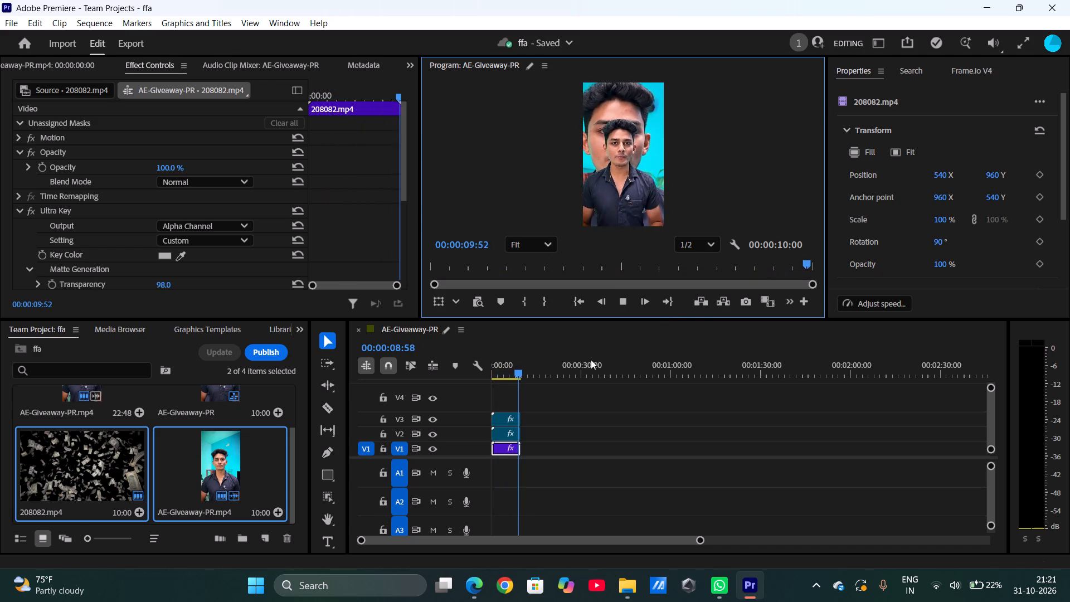
# Hide tracks V2 and V3, and play the sequence from the start to check the 208082.mp4 clip on V1 alone.
pyautogui.click(515, 439)
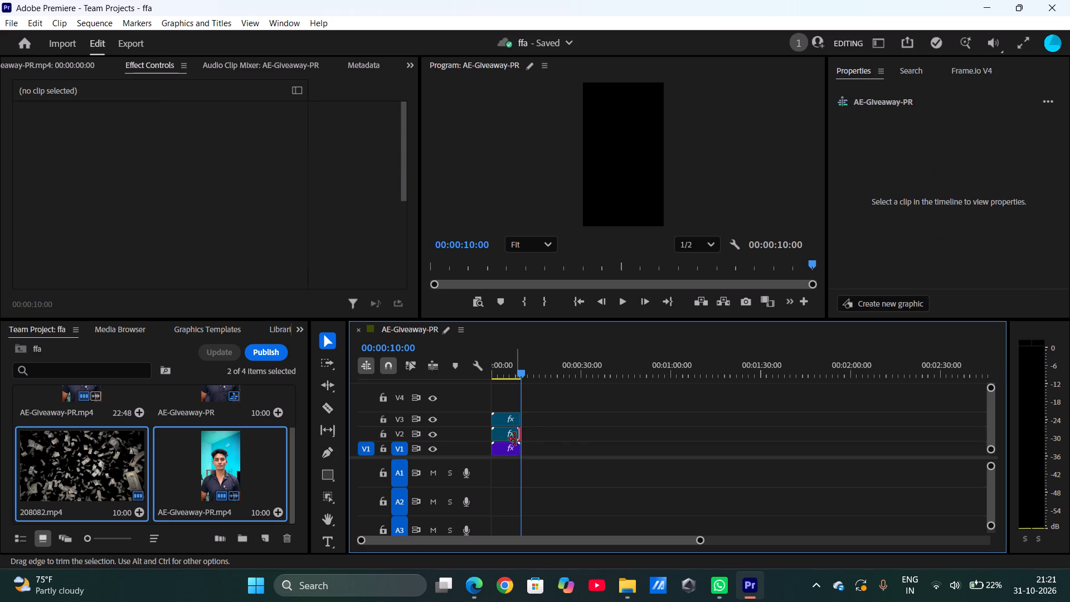
pyautogui.click(513, 452)
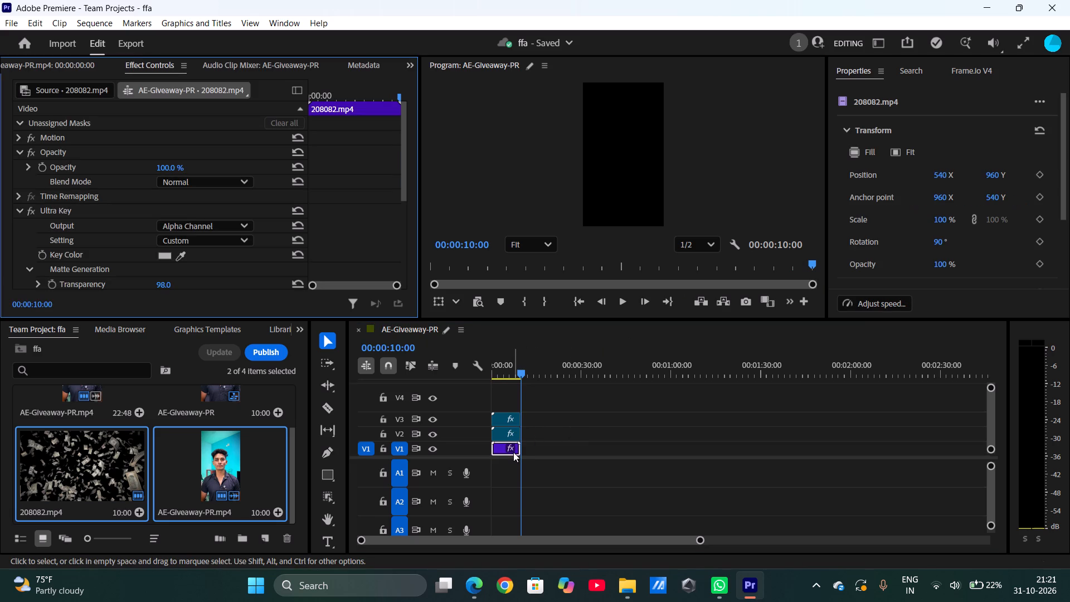
pyautogui.click(513, 452)
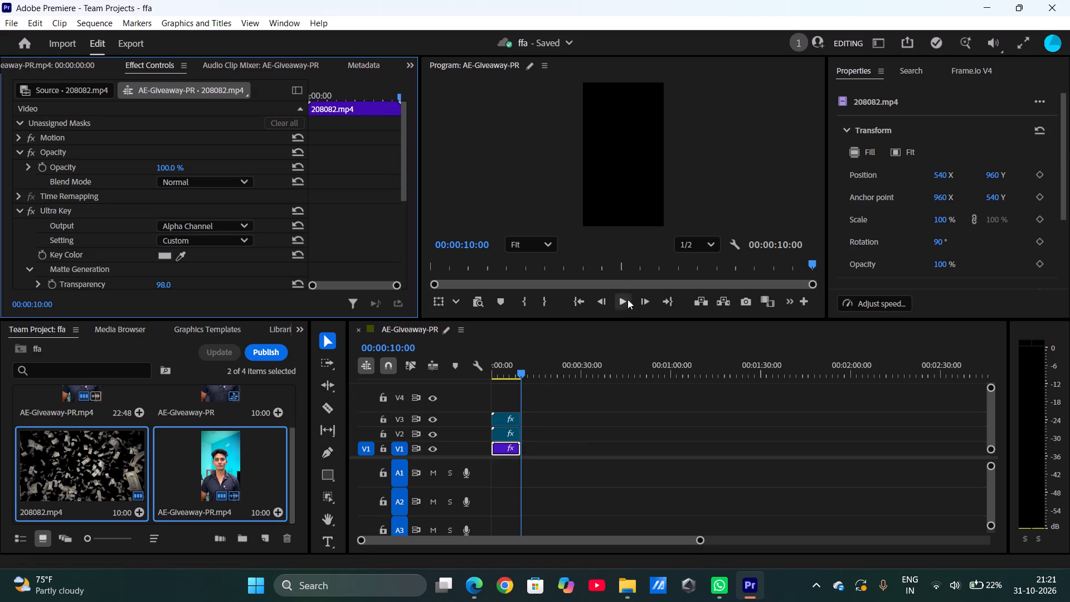
pyautogui.click(432, 433)
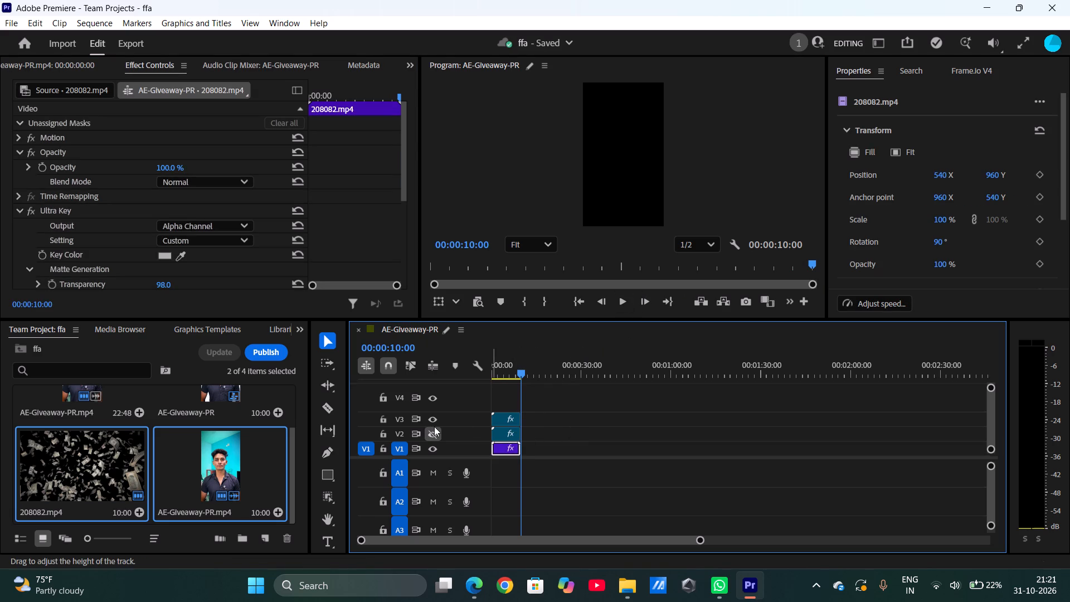
pyautogui.click(434, 426)
pyautogui.moveTo(594, 283); pyautogui.dragTo(582, 297)
pyautogui.click(582, 297)
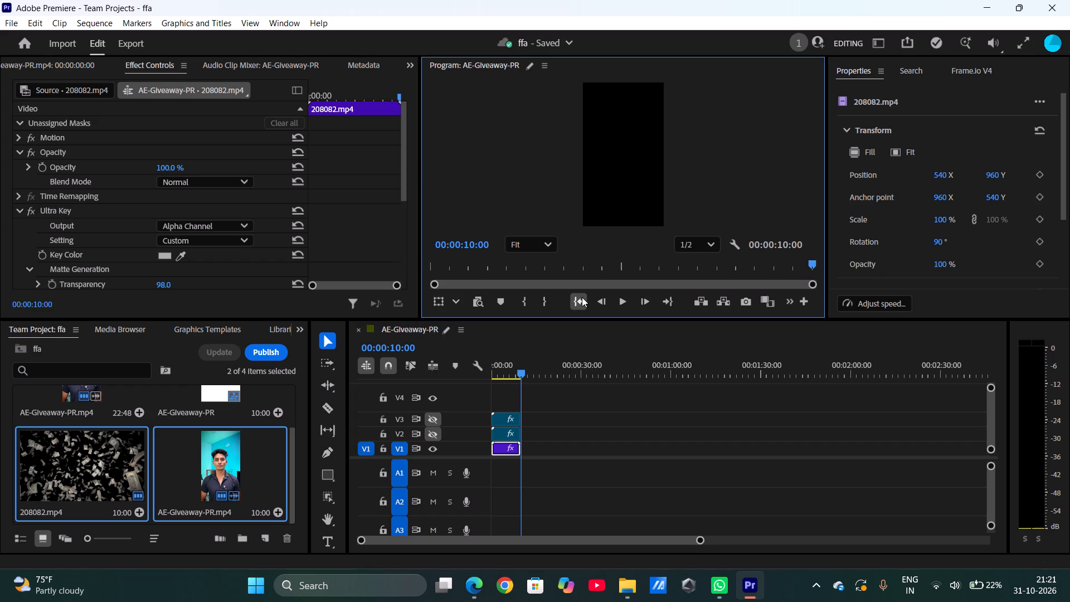
pyautogui.click(615, 301)
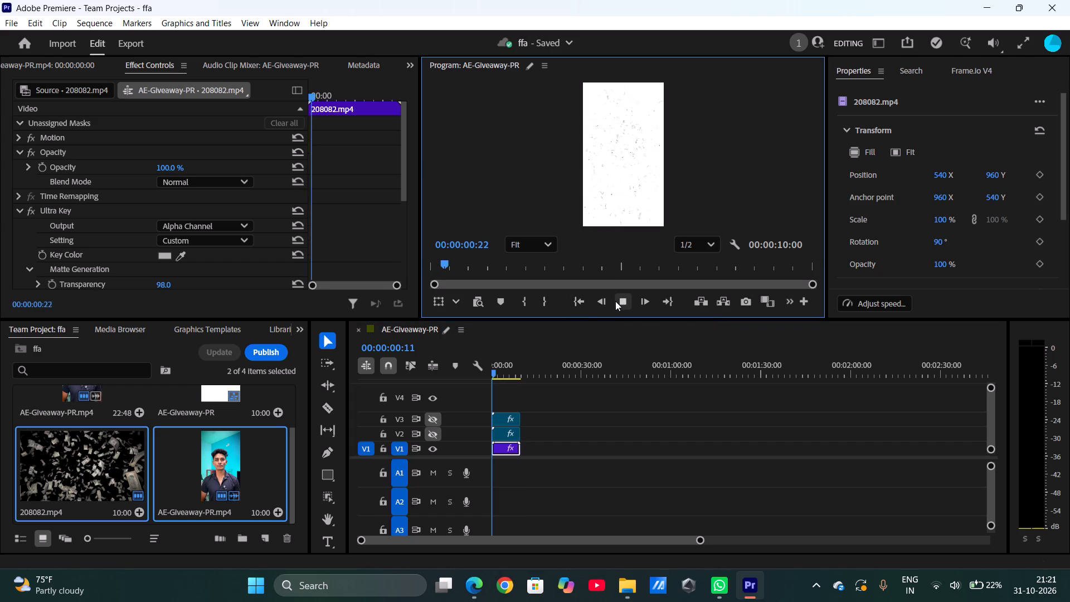
# Turn the outputs of V2 and V3 back on during playback, then hide V2 to compare the layers.
pyautogui.click(428, 435)
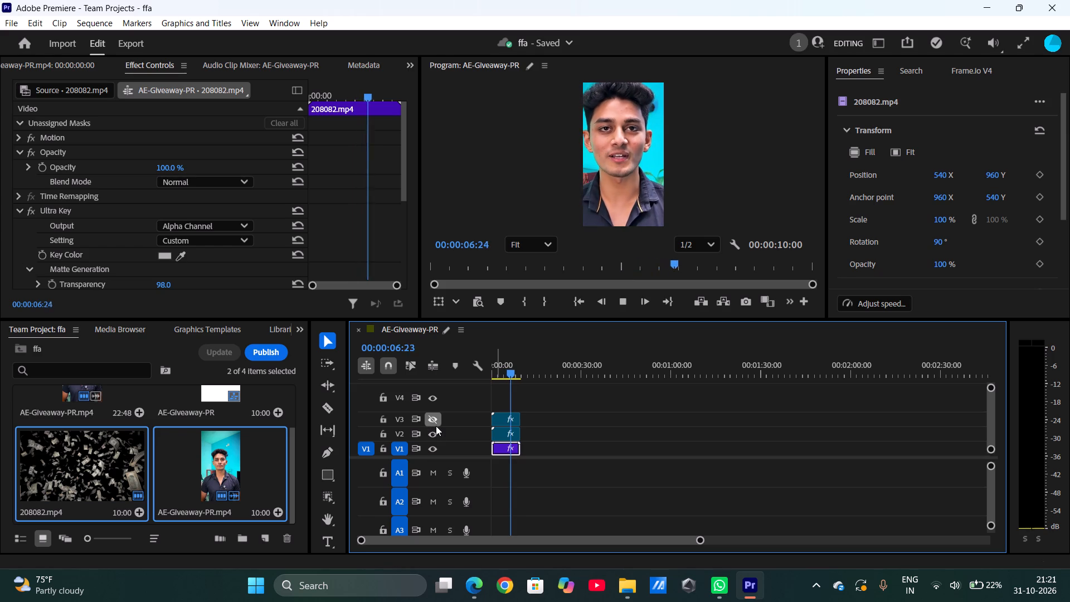
pyautogui.click(436, 426)
pyautogui.click(434, 431)
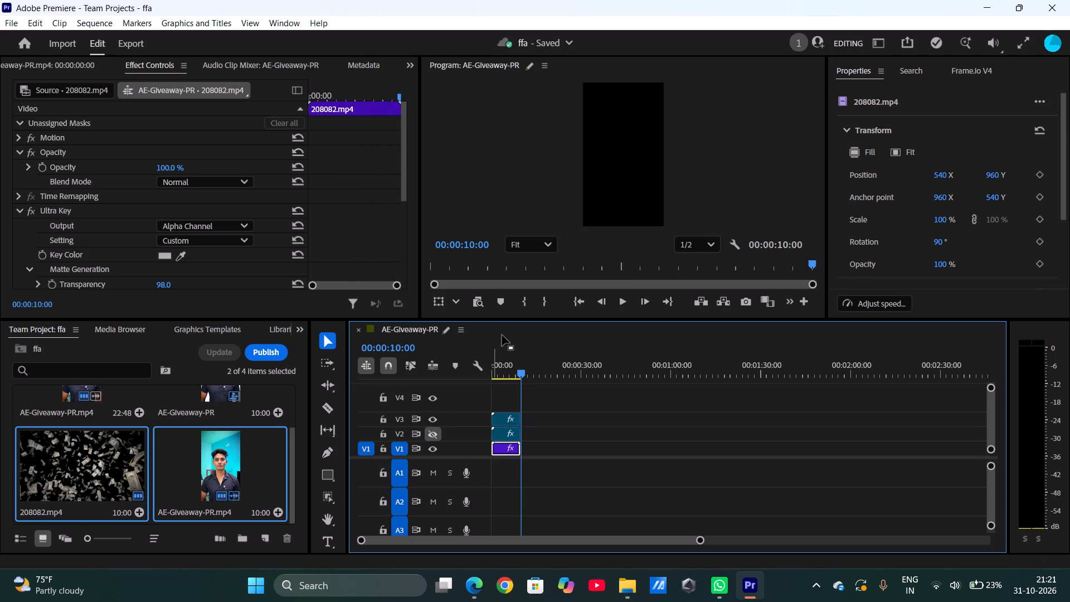
# Restack the clips at the sequence start: masked AE-Giveaway-PR.mp4 on V1, 208082.mp4 on V2, and the other AE-Giveaway-PR.mp4 clip on V3.
pyautogui.click(515, 423)
pyautogui.click(503, 424)
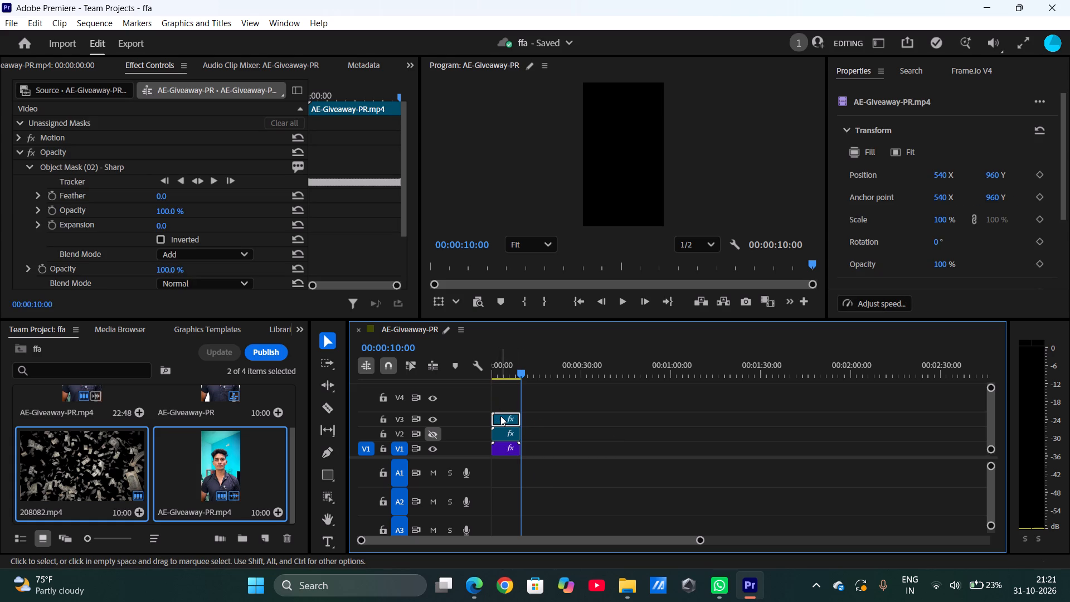
pyautogui.click(500, 416)
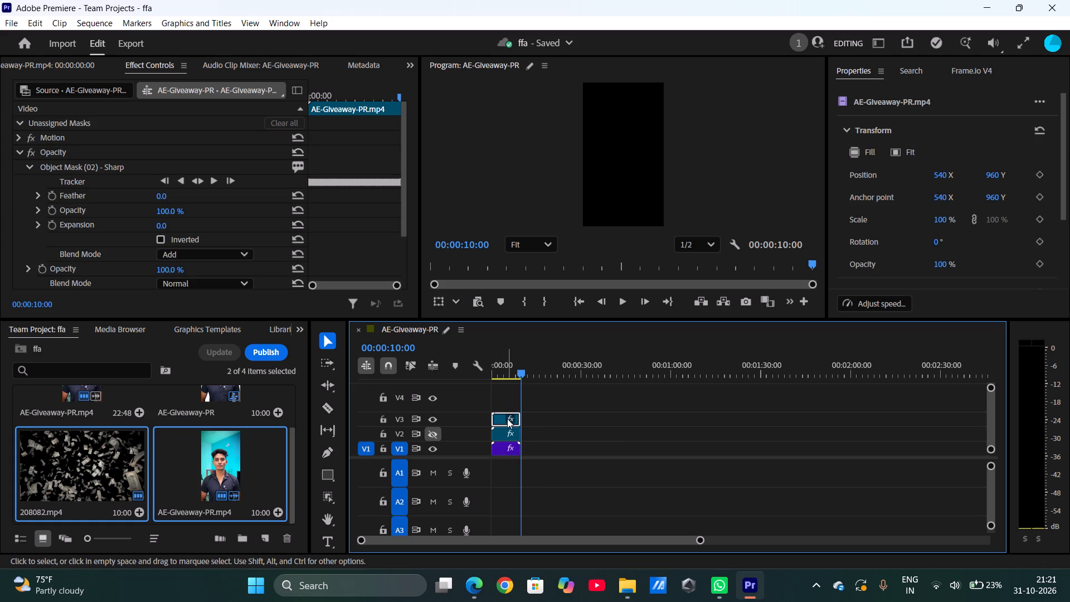
pyautogui.click(507, 419)
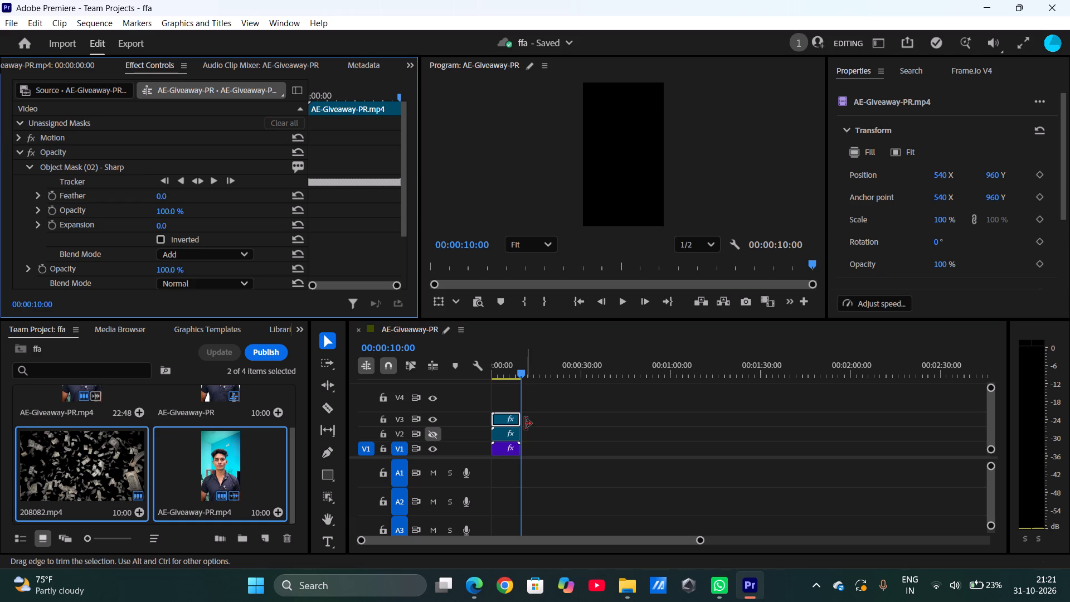
pyautogui.click(509, 421)
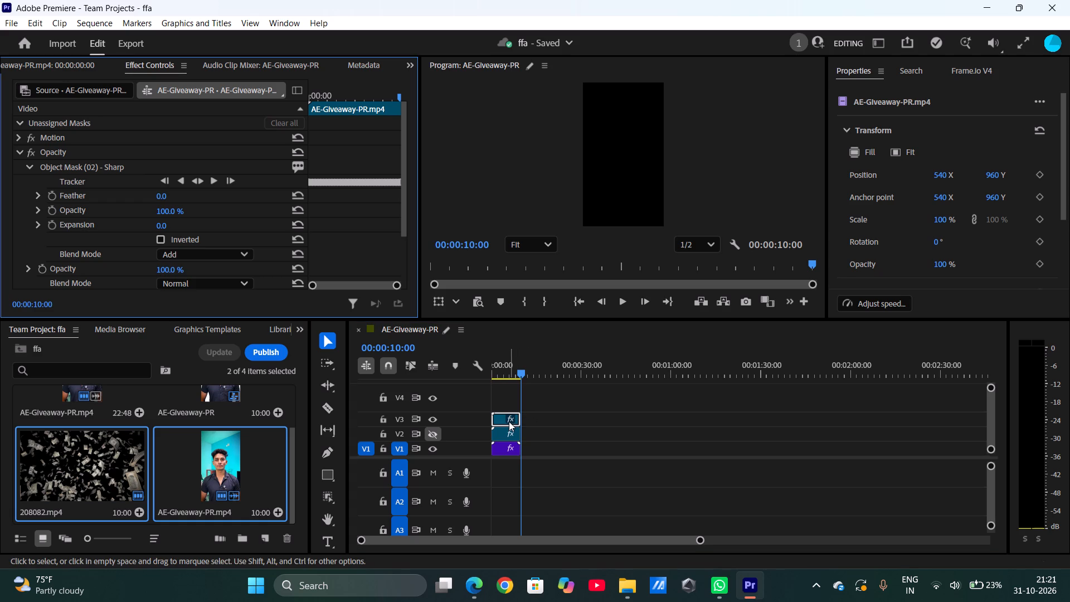
pyautogui.moveTo(509, 421); pyautogui.dragTo(539, 451)
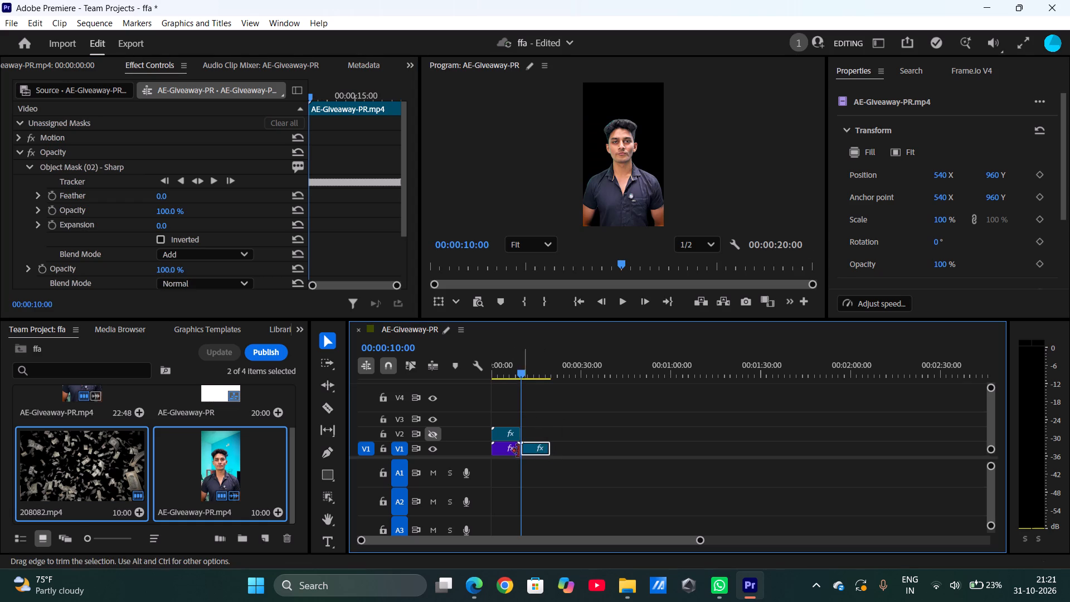
pyautogui.moveTo(508, 429); pyautogui.dragTo(508, 416)
pyautogui.moveTo(505, 444); pyautogui.dragTo(507, 435)
pyautogui.moveTo(529, 453); pyautogui.dragTo(503, 450)
# Play the restacked sequence from the start, turning the output of V2 back on during playback.
pyautogui.click(573, 305)
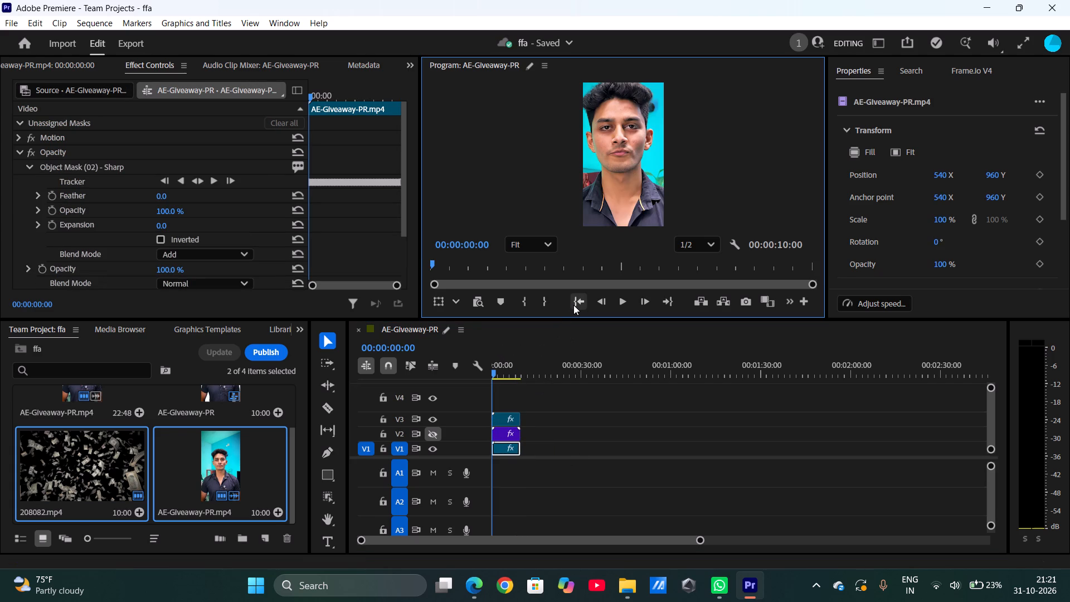
pyautogui.click(620, 301)
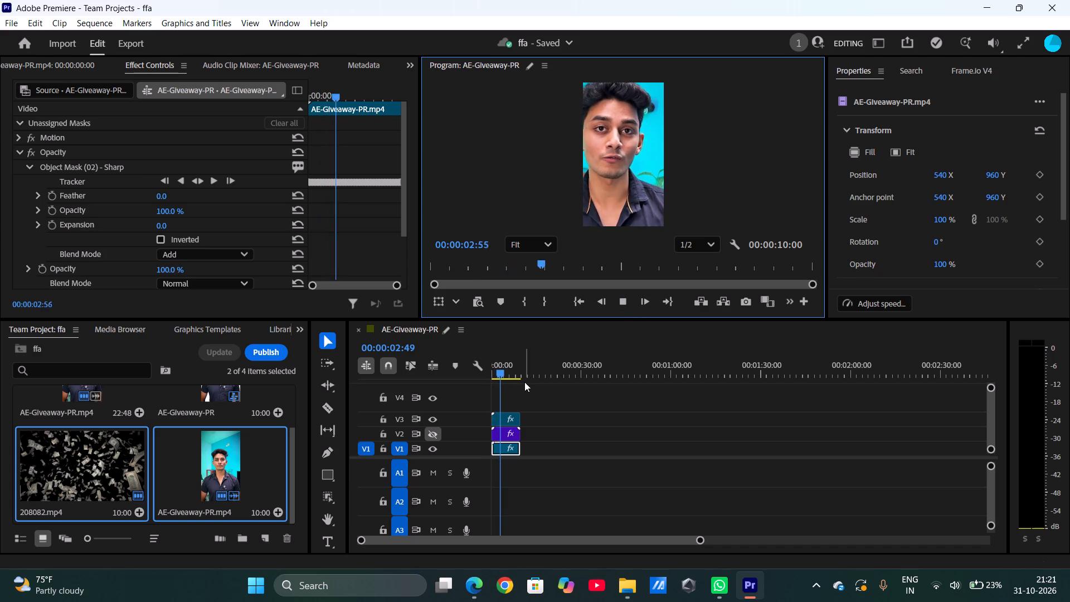
pyautogui.click(431, 431)
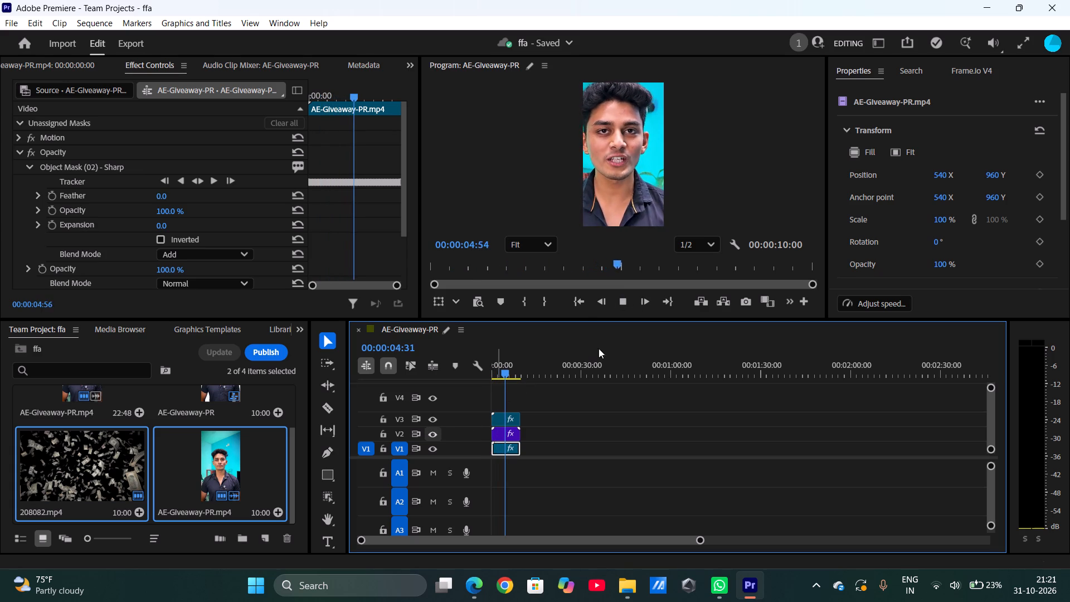
# Hide track V1 and play the sequence from the start to check V2 and V3 without the masked clip.
pyautogui.click(573, 305)
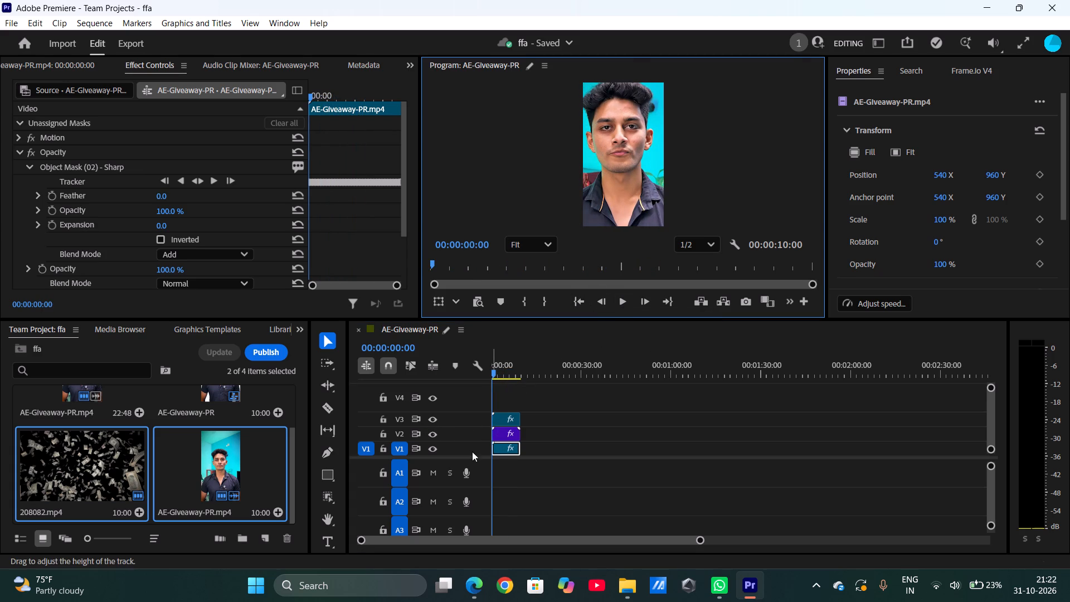
pyautogui.click(431, 445)
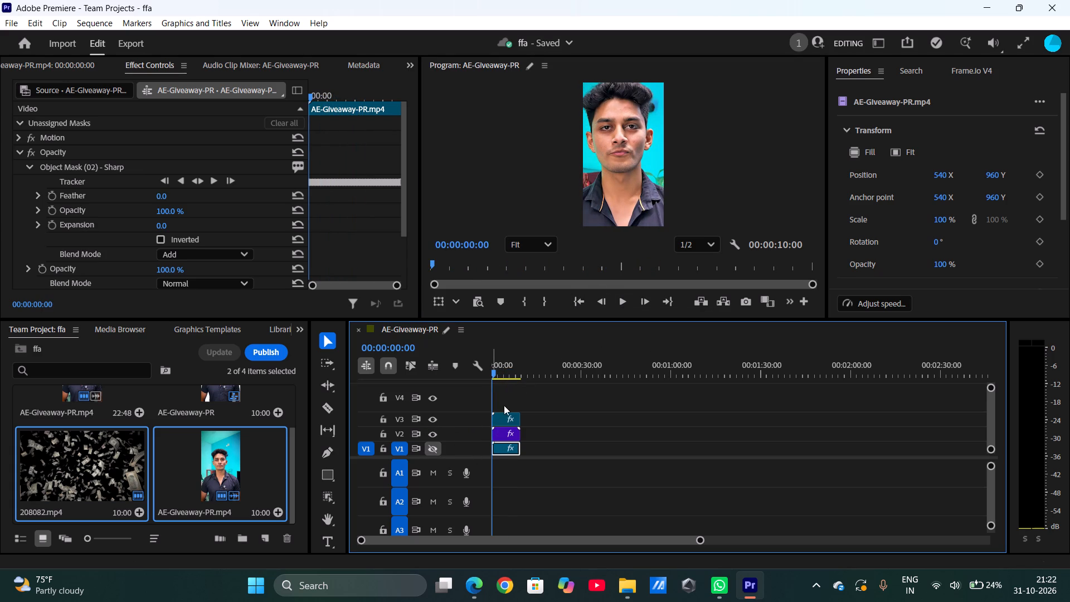
pyautogui.click(577, 293)
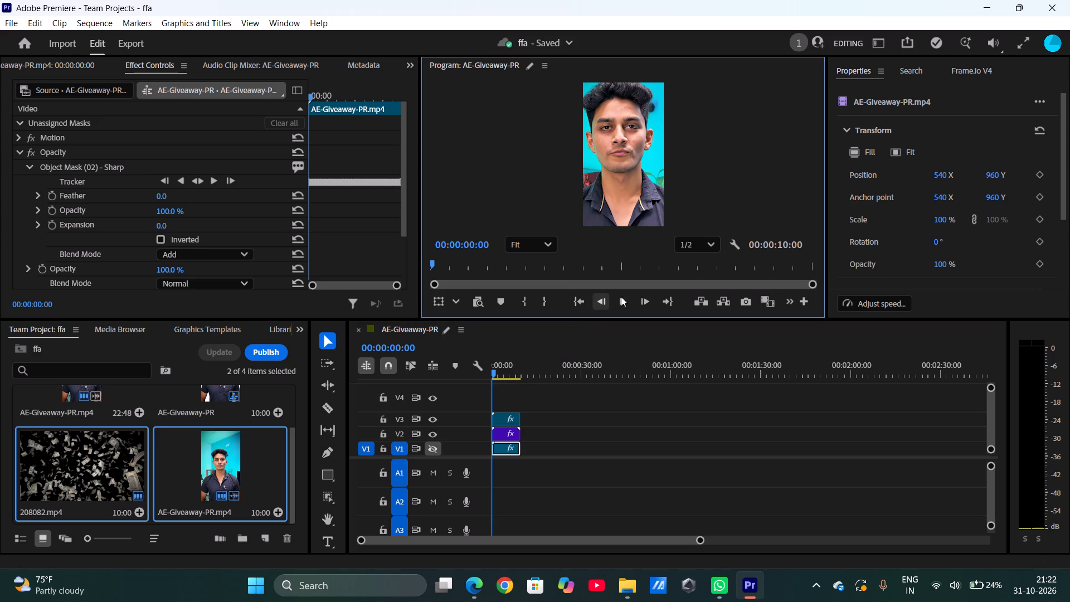
pyautogui.click(621, 297)
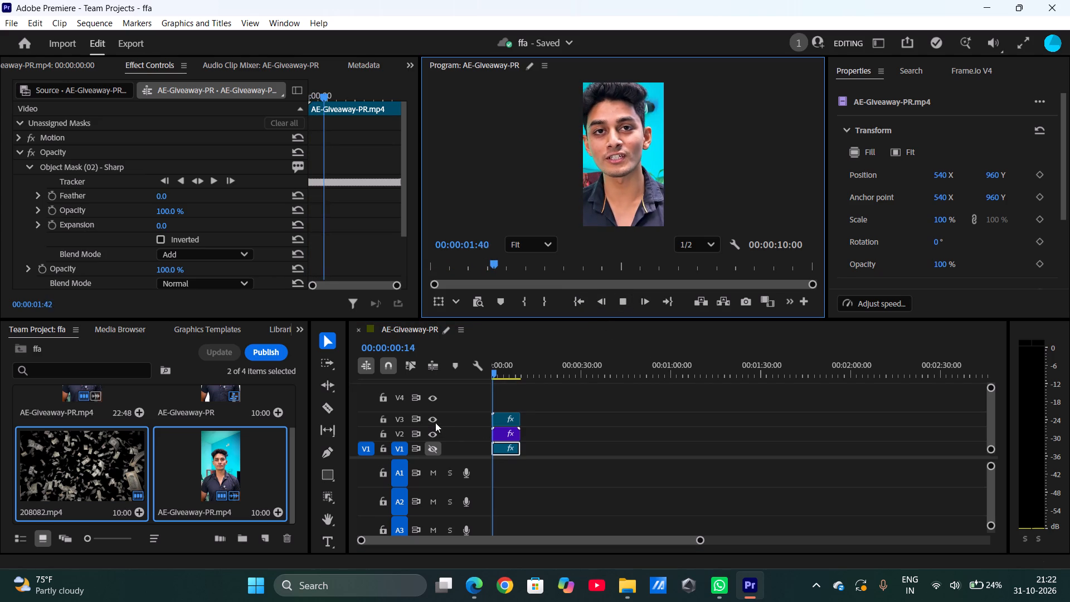
# Hide V3, show V1 again, and play from the start to check 208082.mp4 over the masked portrait.
pyautogui.click(433, 420)
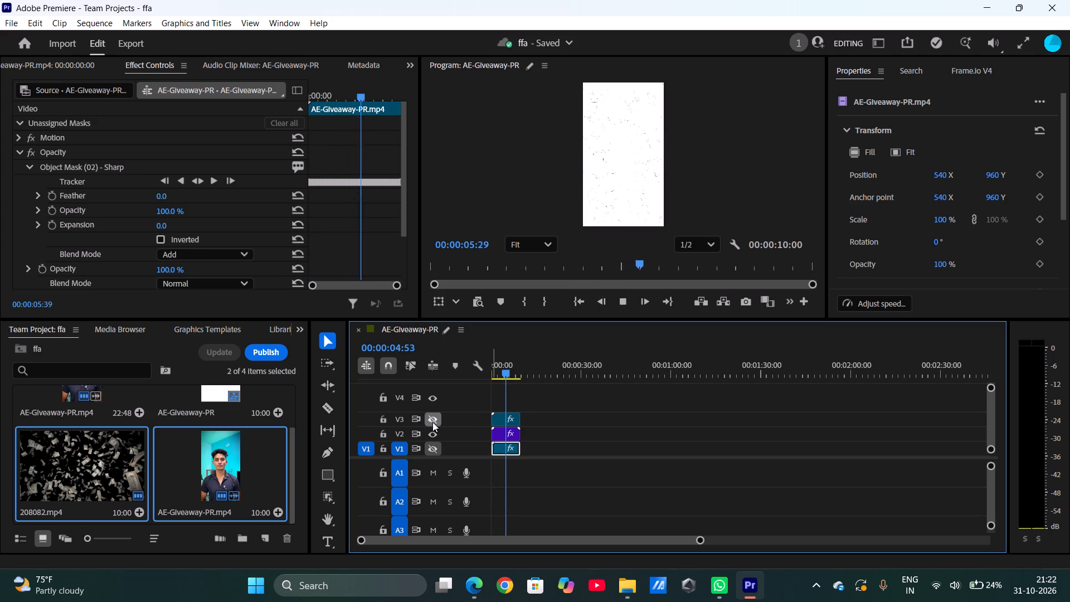
pyautogui.click(434, 446)
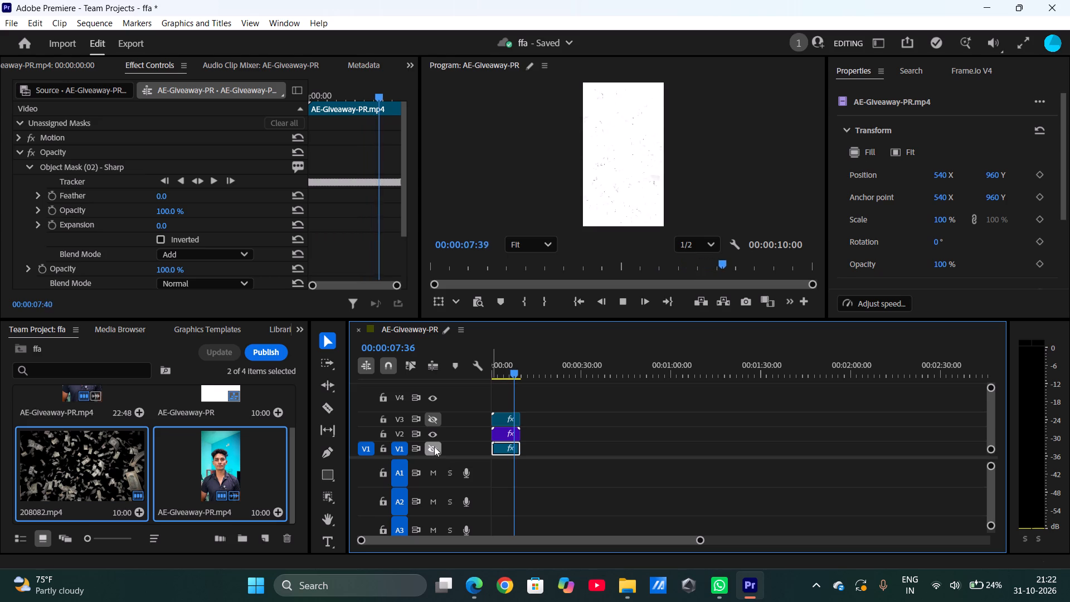
pyautogui.click(582, 302)
pyautogui.click(623, 299)
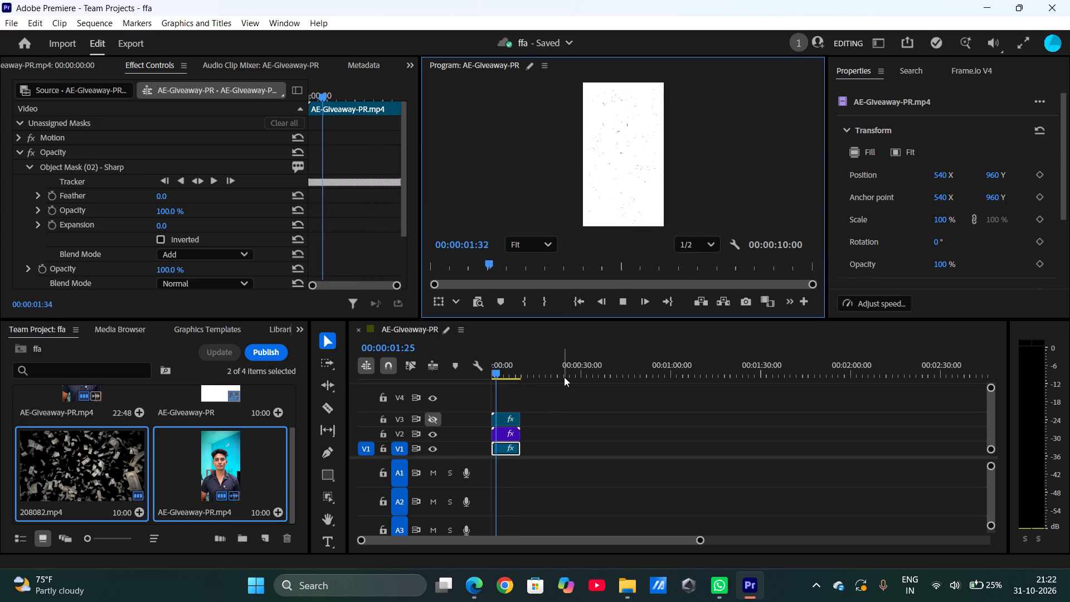
# Invert the opacity object mask on the AE-Giveaway-PR.mp4 clip on V1.
pyautogui.click(501, 450)
pyautogui.rightClick(501, 450)
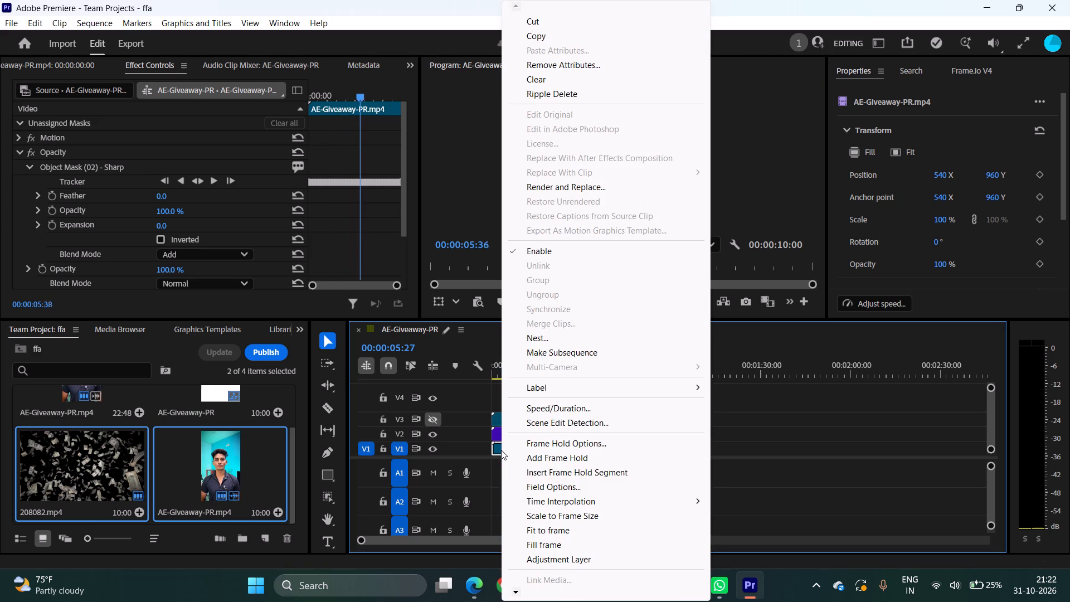
pyautogui.click(498, 454)
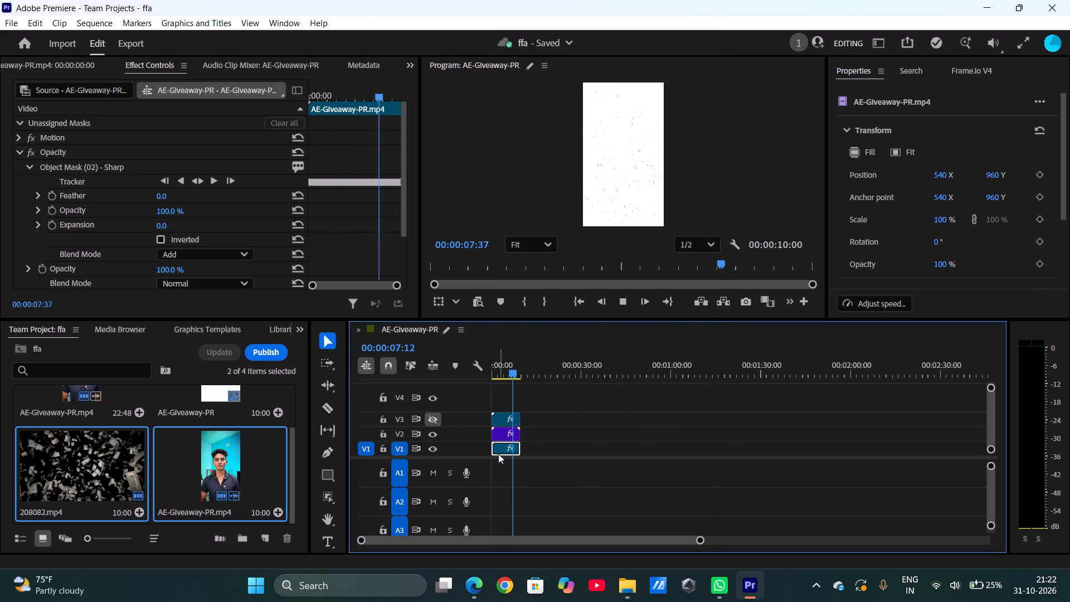
pyautogui.click(158, 240)
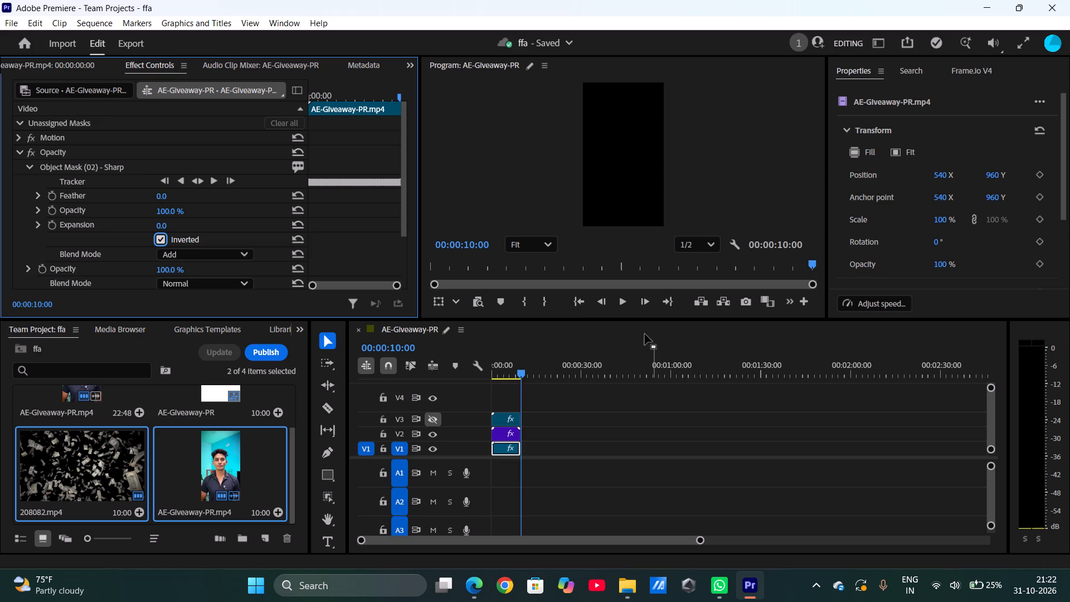
# Play the sequence from the start while toggling the outputs of V3, V1 and V2 to compare the layers with the inverted mask.
pyautogui.click(584, 304)
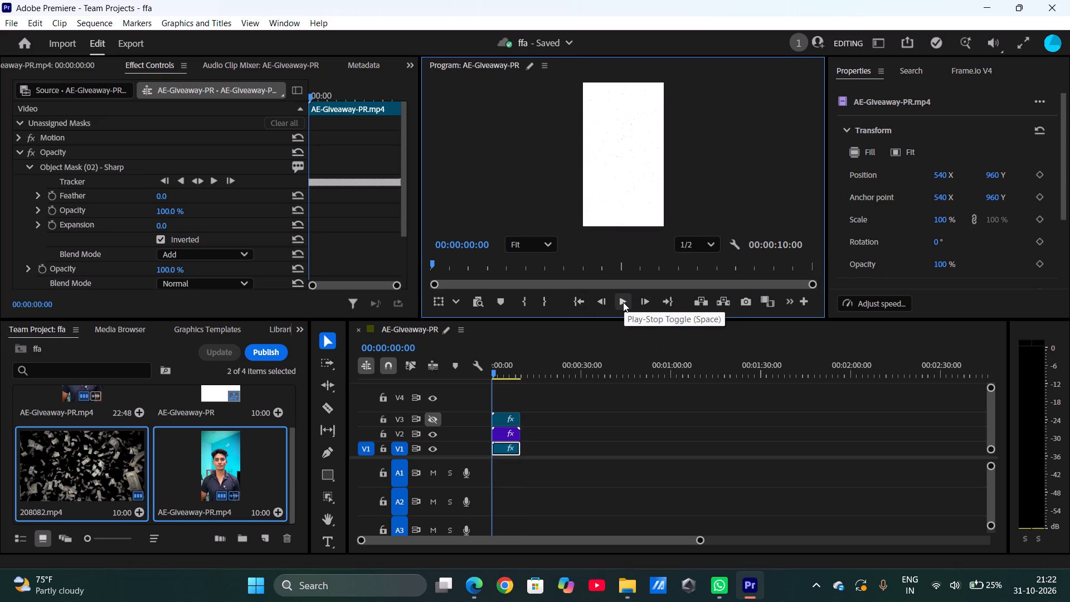
pyautogui.click(623, 302)
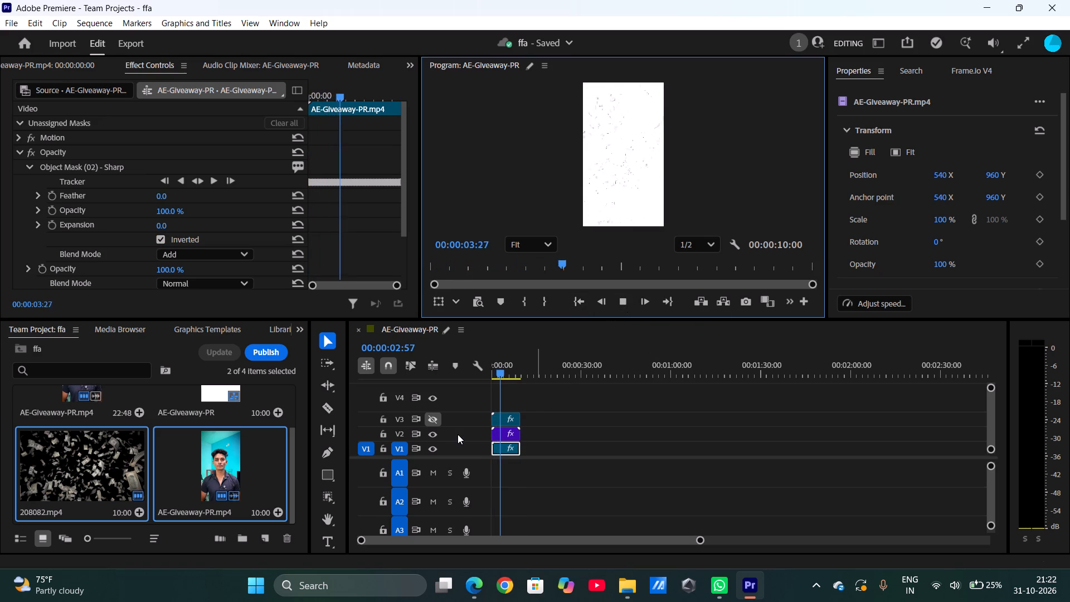
pyautogui.click(433, 424)
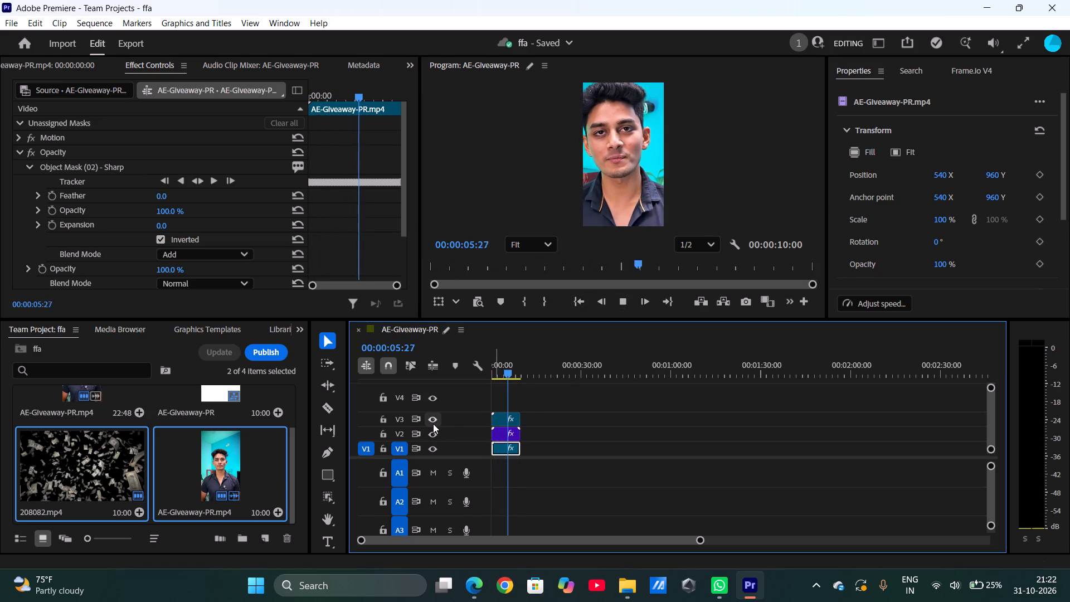
pyautogui.click(428, 420)
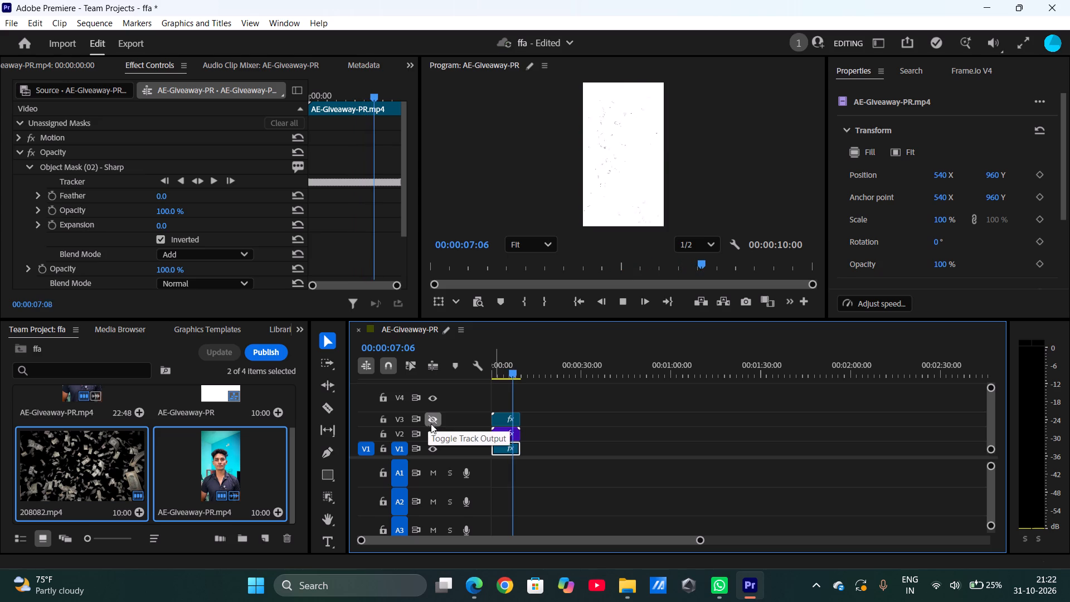
pyautogui.click(432, 448)
pyautogui.click(432, 441)
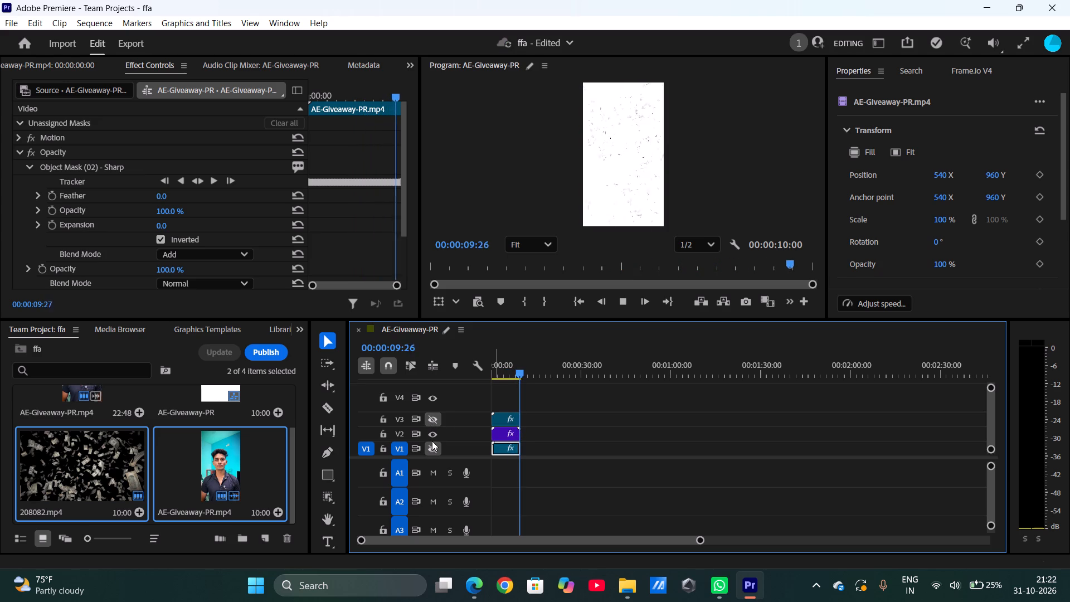
pyautogui.click(430, 435)
pyautogui.click(430, 447)
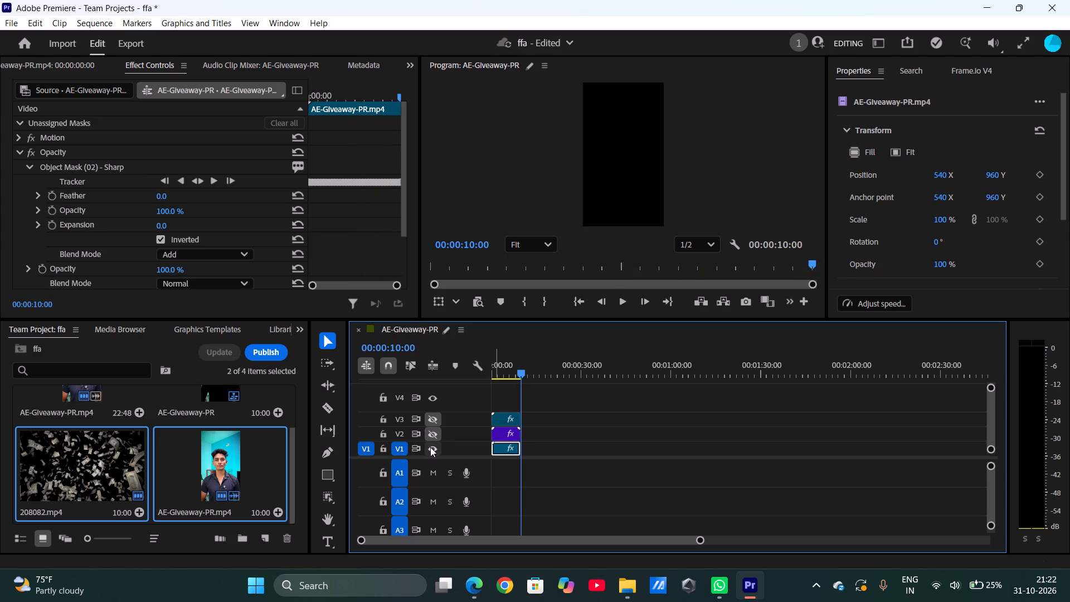
# Turn the outputs of V2 and V3 back on and play the full layer stack from the start.
pyautogui.click(431, 434)
pyautogui.click(436, 419)
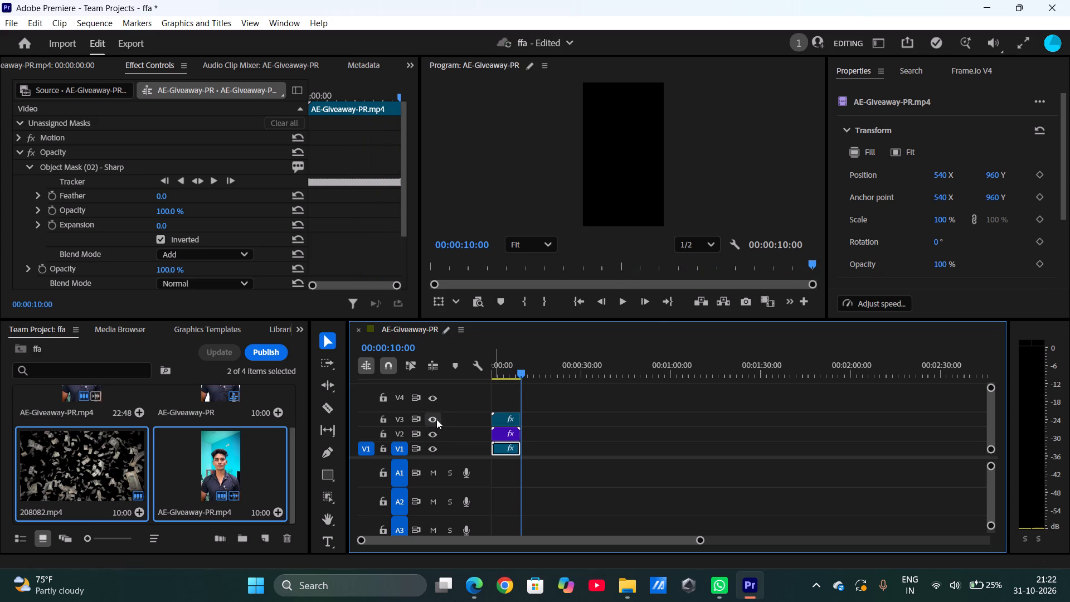
pyautogui.click(583, 300)
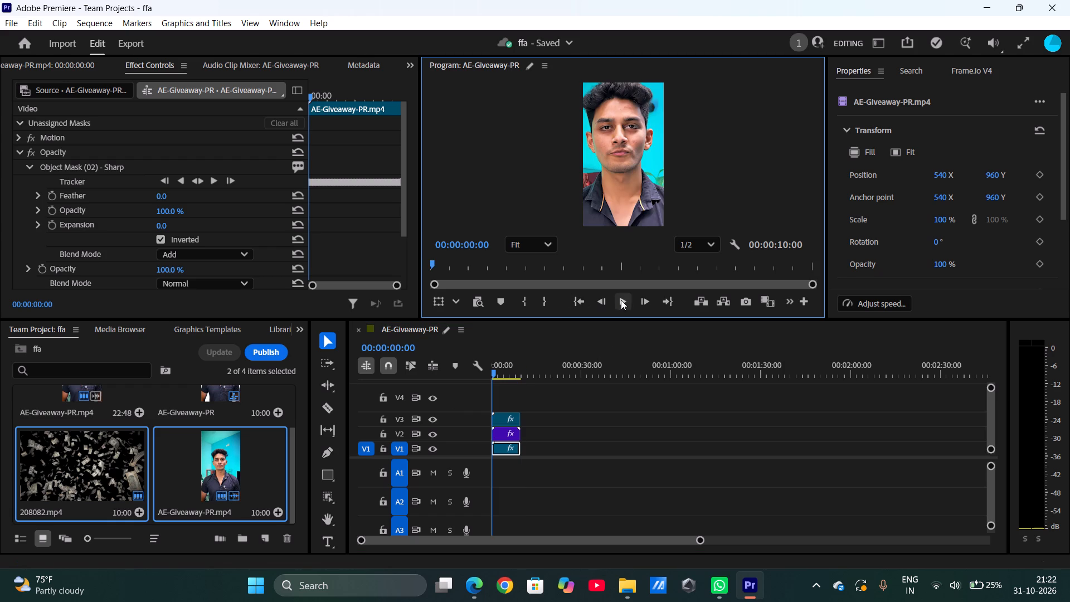
pyautogui.click(621, 300)
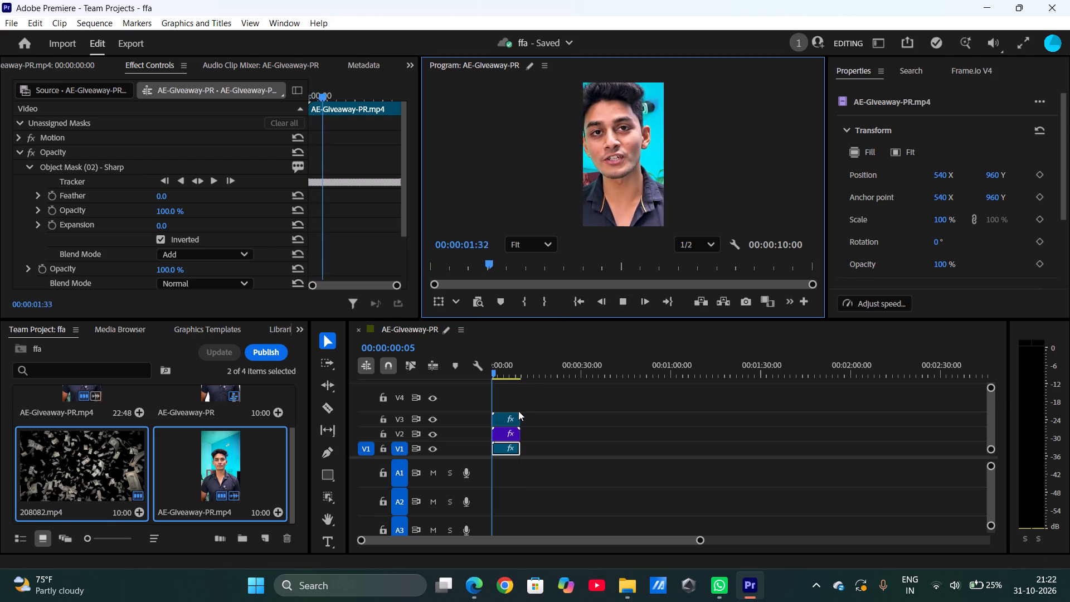
# Copy Object Mask (02) - Sharp from the AE-Giveaway-PR.mp4 clip on V1 and collapse its settings.
pyautogui.moveTo(518, 411); pyautogui.dragTo(510, 416)
pyautogui.click(510, 416)
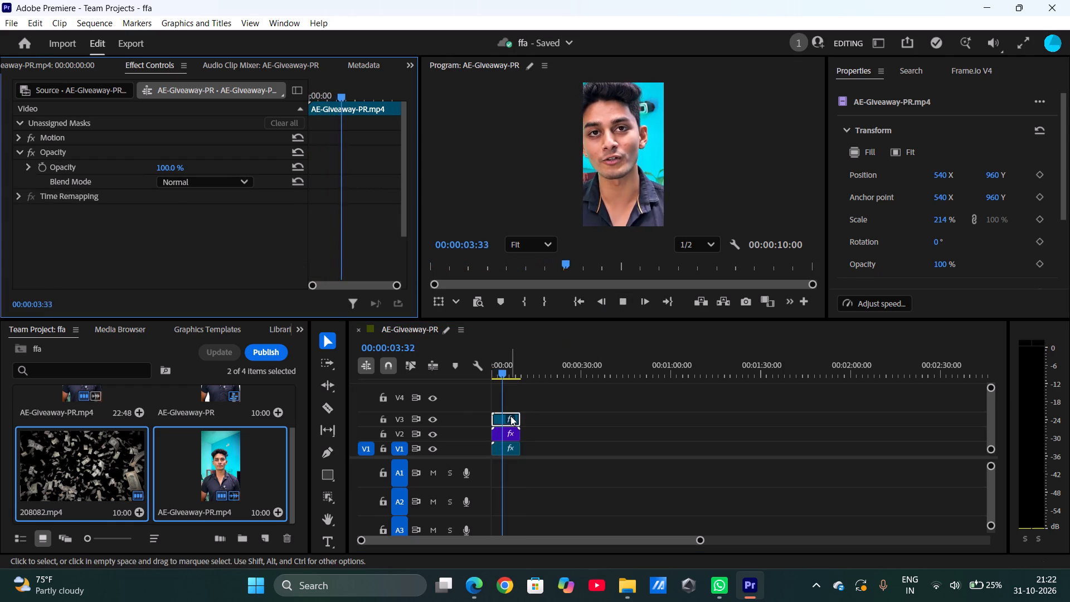
pyautogui.click(500, 449)
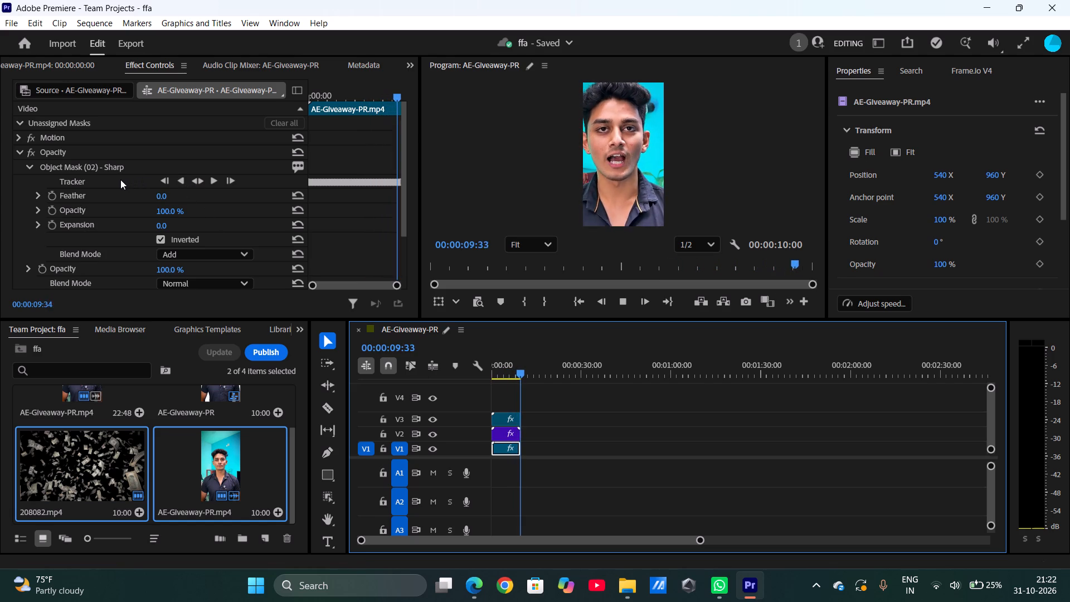
pyautogui.click(123, 165)
pyautogui.moveTo(123, 165); pyautogui.dragTo(110, 203, button='right')
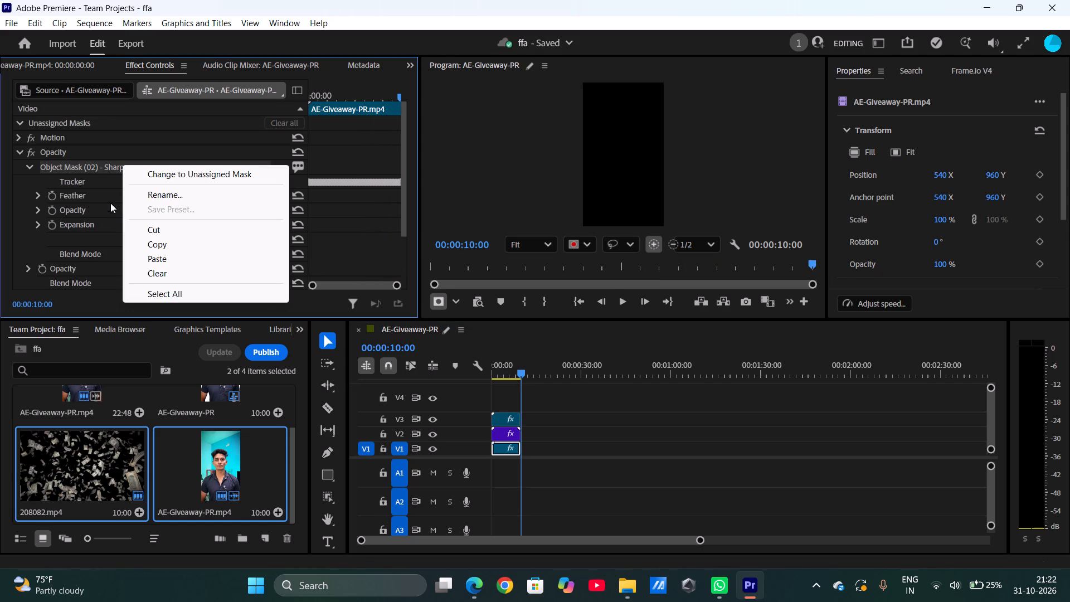
pyautogui.moveTo(110, 203); pyautogui.dragTo(170, 244, button='right')
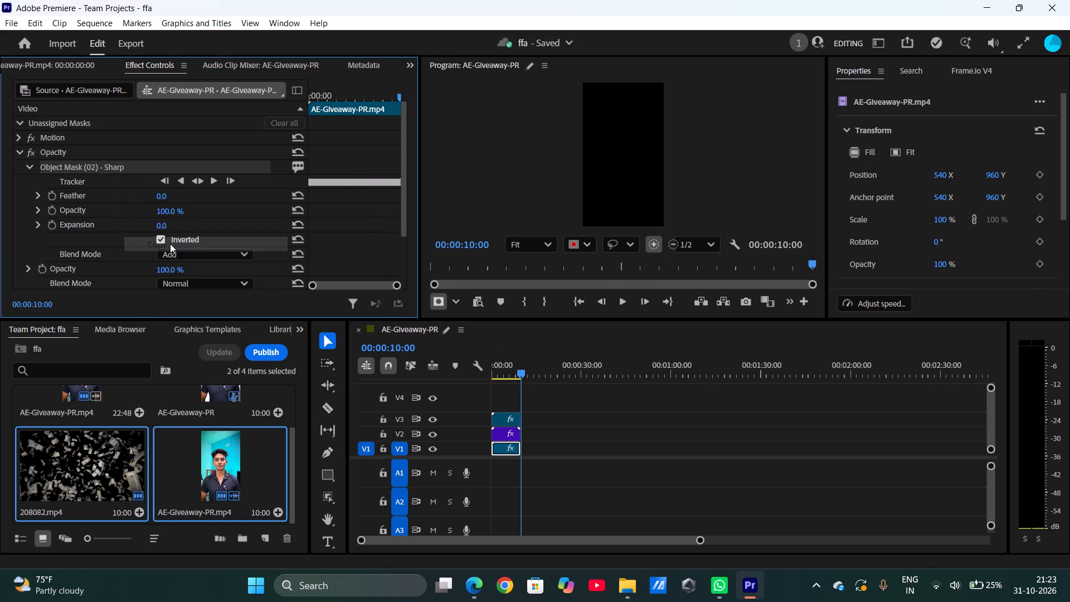
pyautogui.click(140, 164)
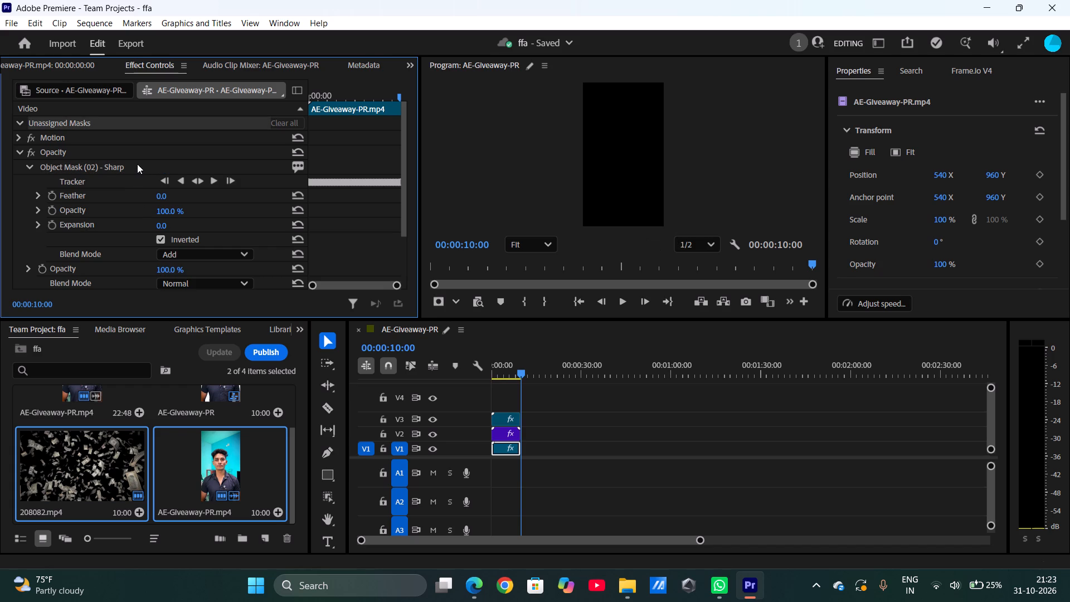
pyautogui.click(137, 164)
pyautogui.click(120, 167)
pyautogui.moveTo(59, 163); pyautogui.dragTo(155, 173)
pyautogui.click(155, 173)
pyautogui.click(116, 166)
pyautogui.click(31, 166)
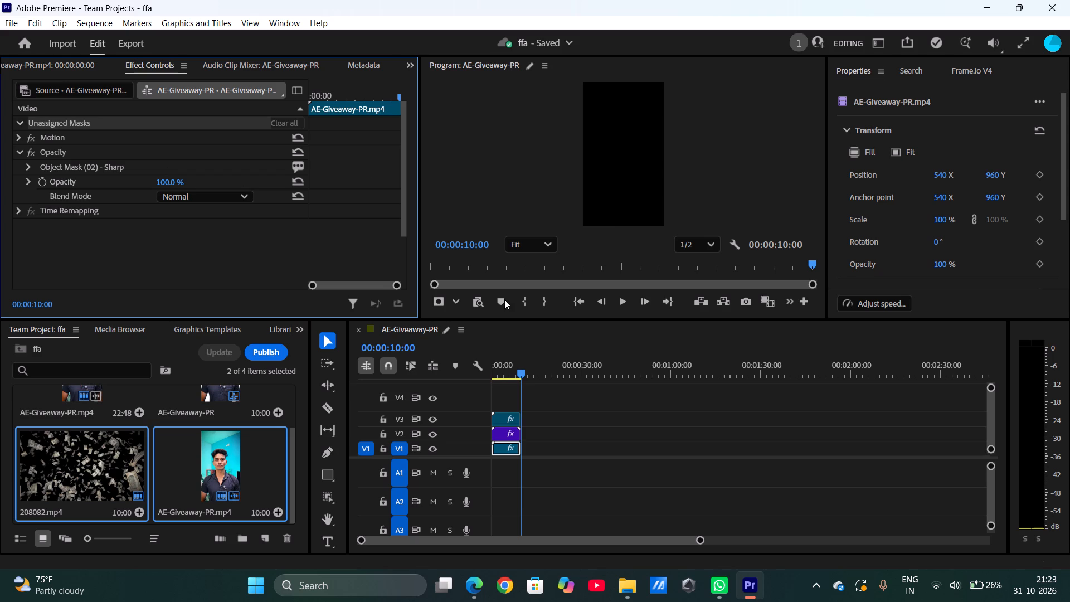
# Inspect the effect settings of the clips on V2, V3 and V1, and play the full layer stack from the start.
pyautogui.click(577, 303)
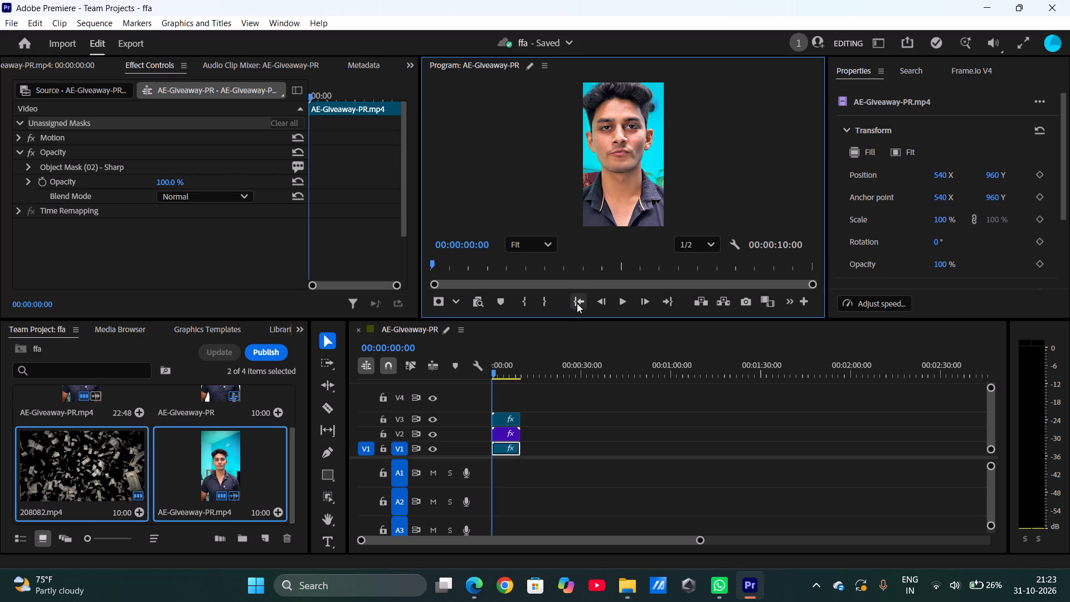
pyautogui.click(502, 438)
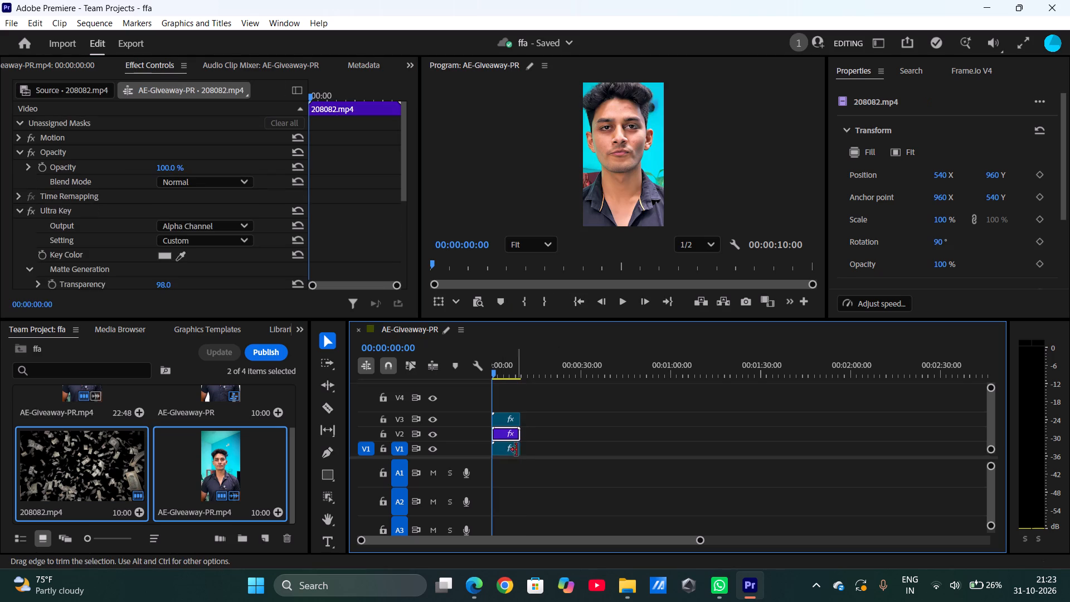
pyautogui.click(512, 452)
pyautogui.click(516, 414)
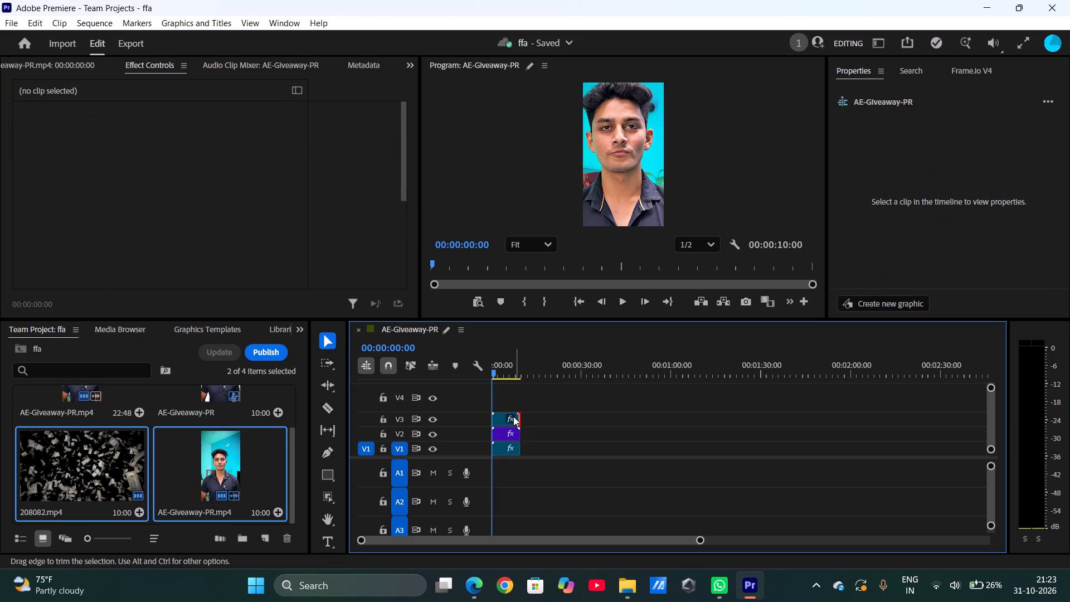
pyautogui.click(513, 416)
pyautogui.click(494, 468)
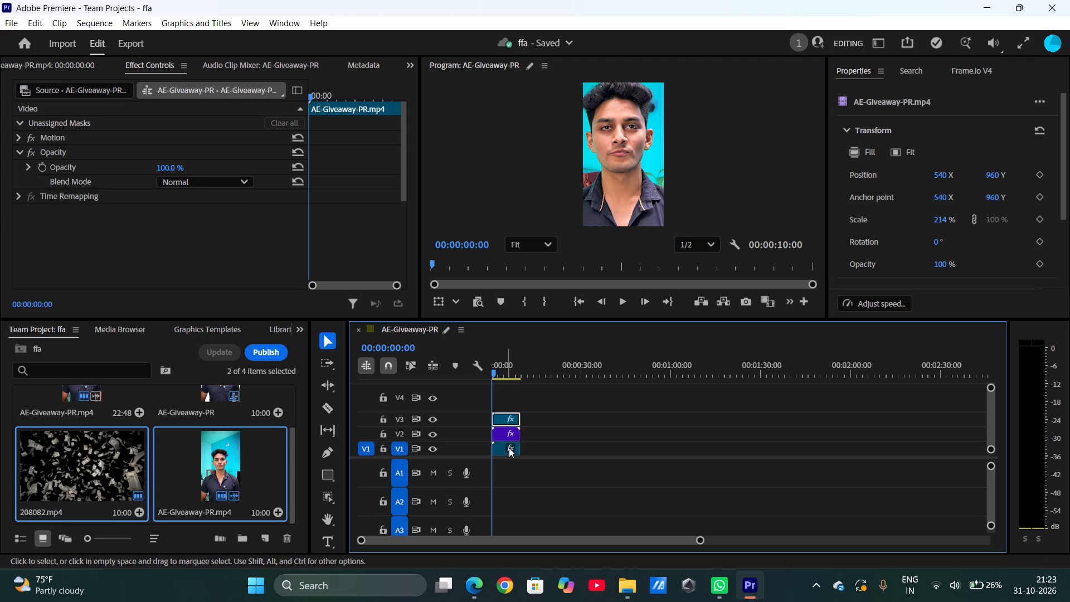
pyautogui.click(509, 448)
pyautogui.click(501, 438)
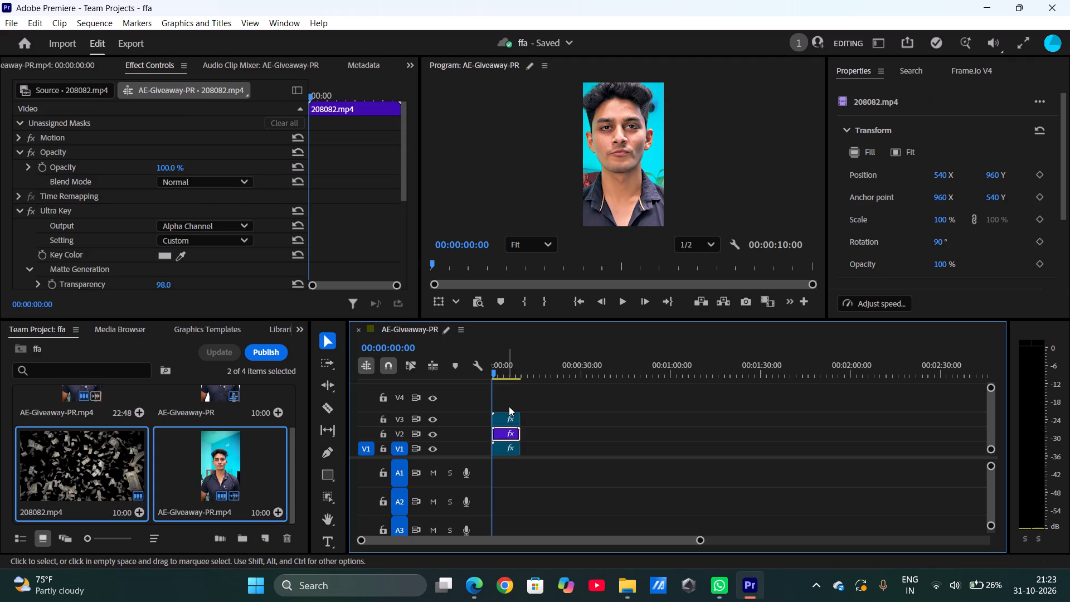
pyautogui.moveTo(509, 406); pyautogui.dragTo(629, 298)
pyautogui.click(617, 300)
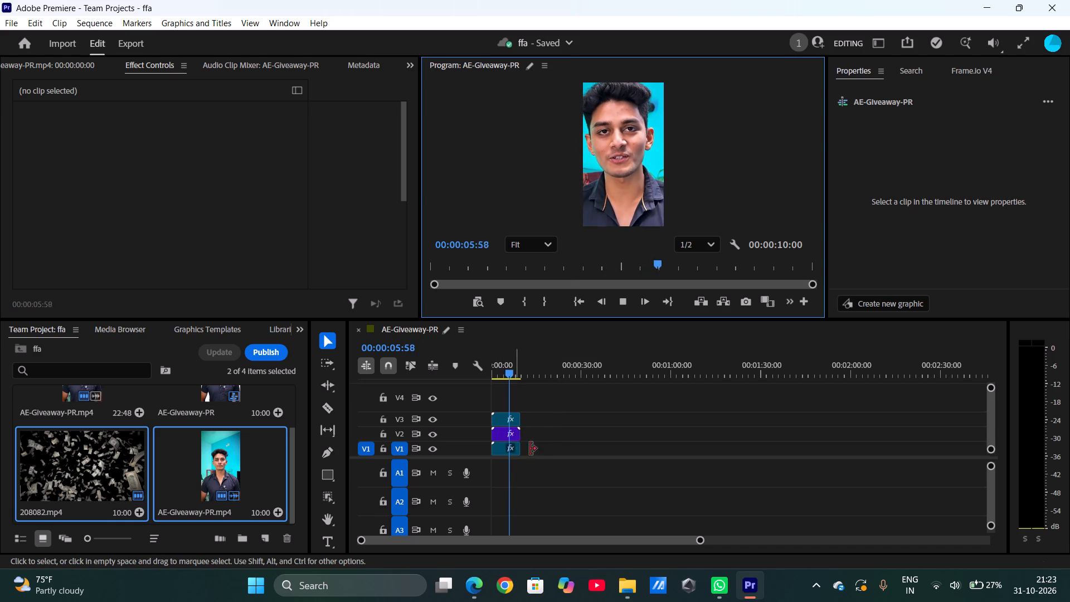
# Set the Program Monitor's playback resolution to Full and play the sequence from the start.
pyautogui.click(547, 243)
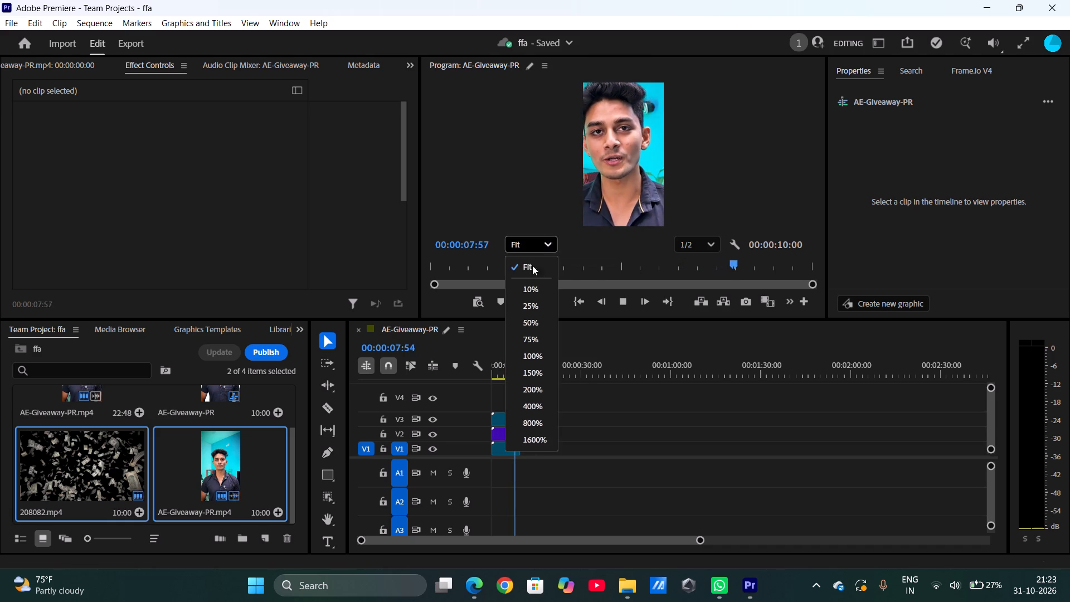
pyautogui.click(528, 273)
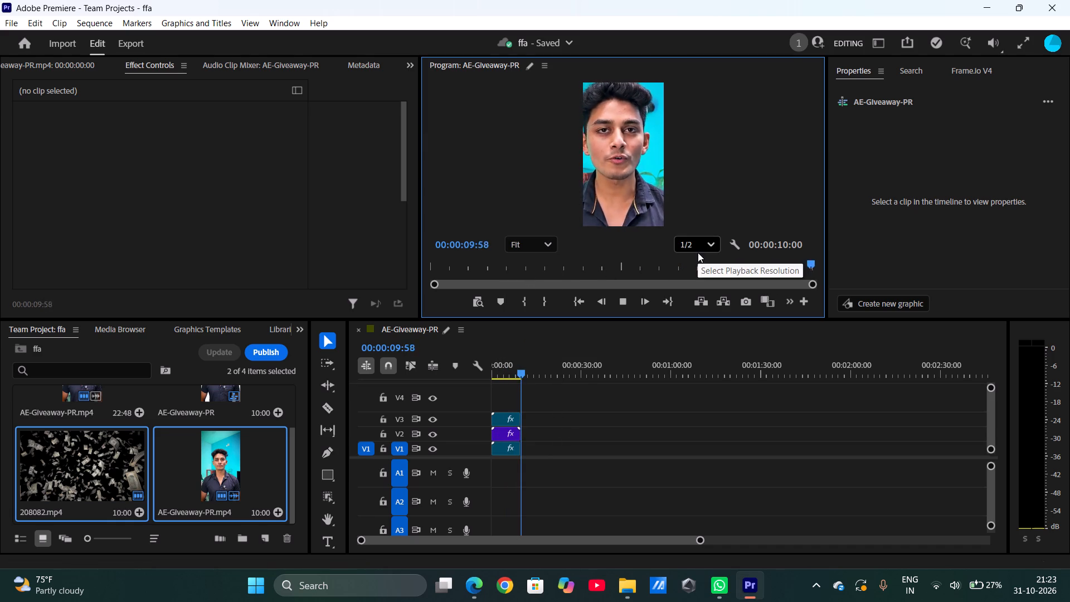
pyautogui.click(698, 253)
pyautogui.click(701, 262)
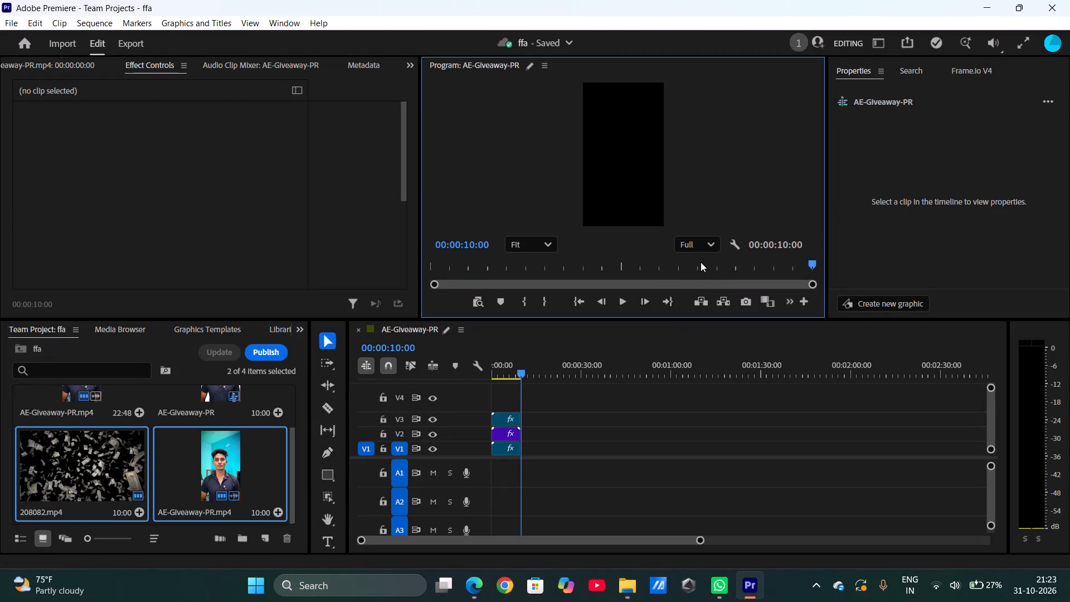
pyautogui.click(584, 303)
pyautogui.click(621, 303)
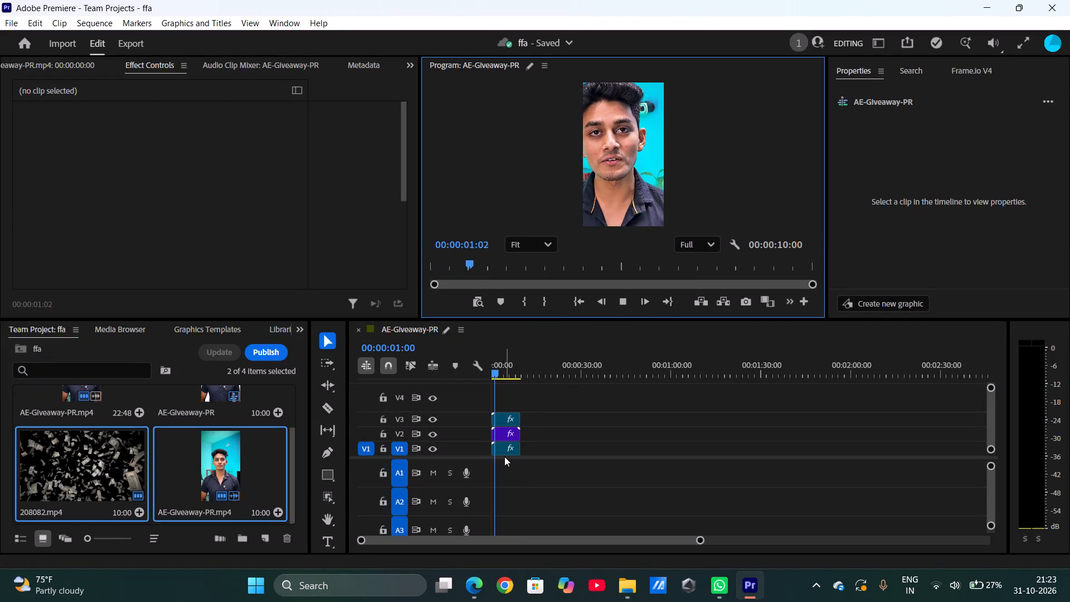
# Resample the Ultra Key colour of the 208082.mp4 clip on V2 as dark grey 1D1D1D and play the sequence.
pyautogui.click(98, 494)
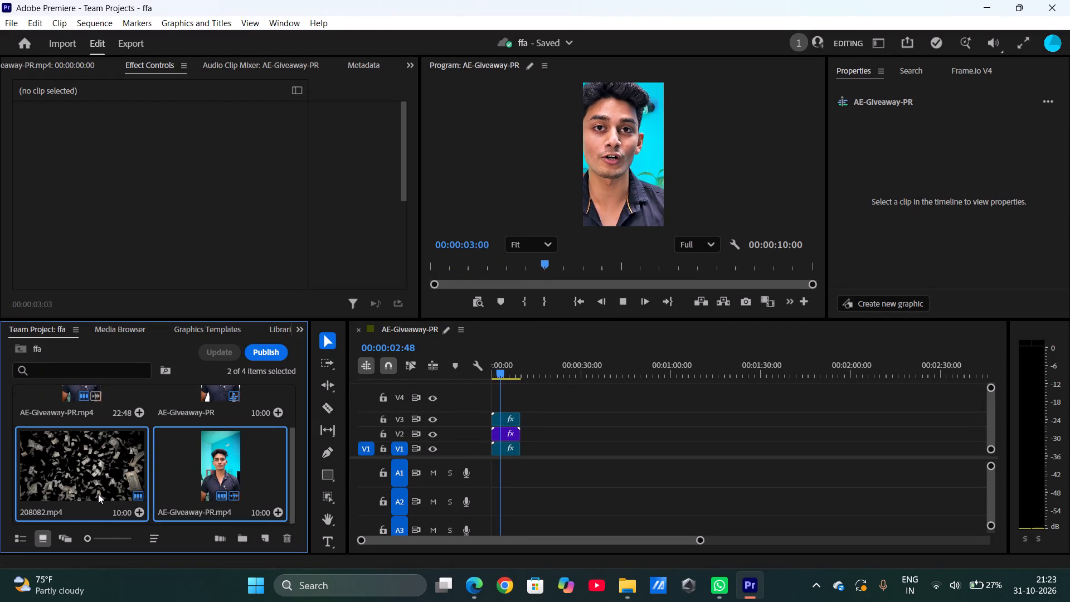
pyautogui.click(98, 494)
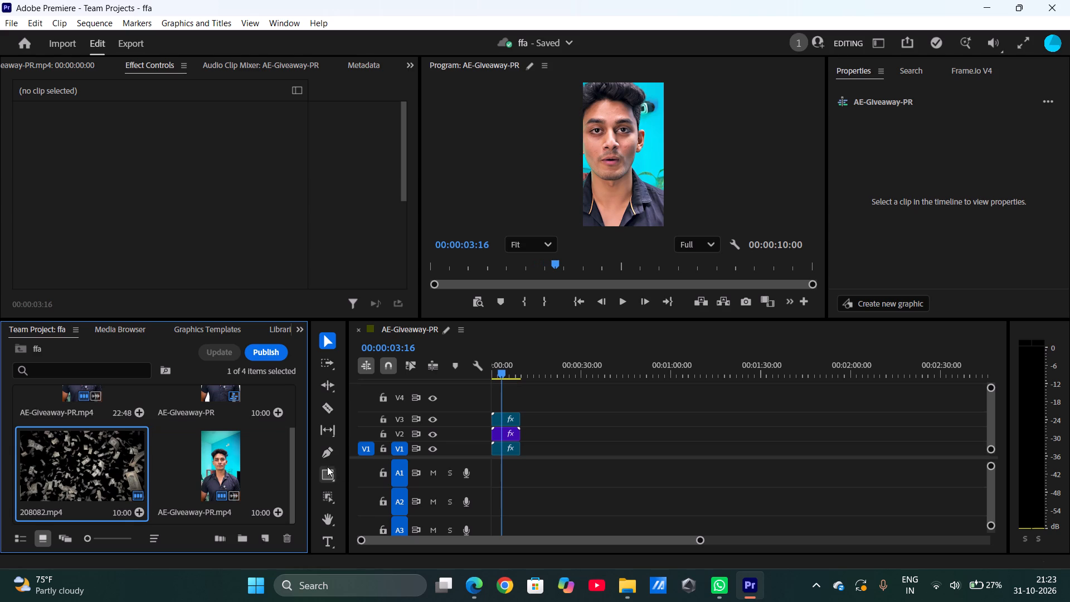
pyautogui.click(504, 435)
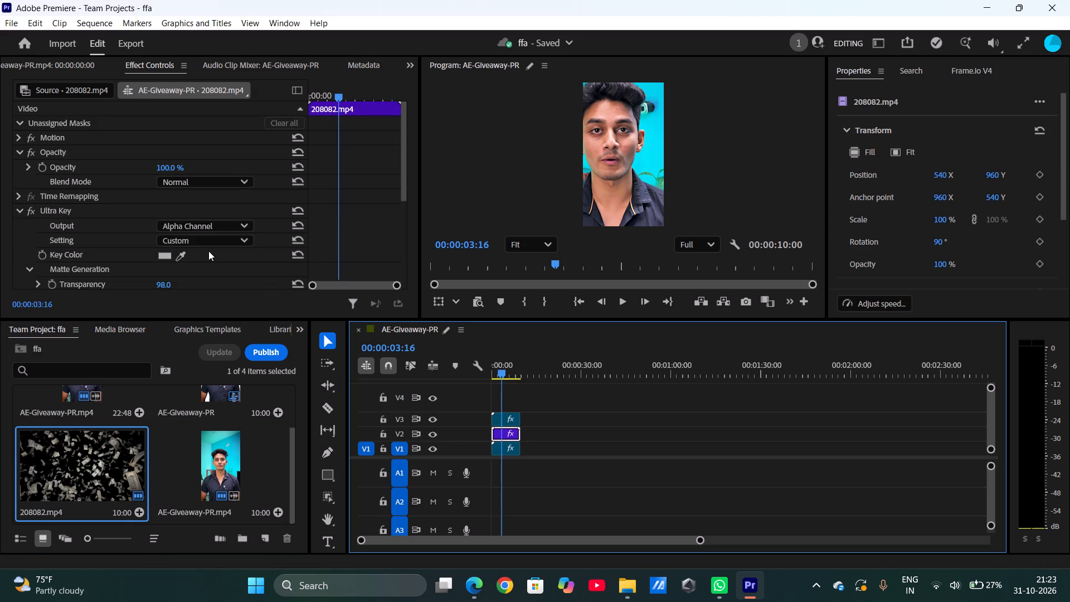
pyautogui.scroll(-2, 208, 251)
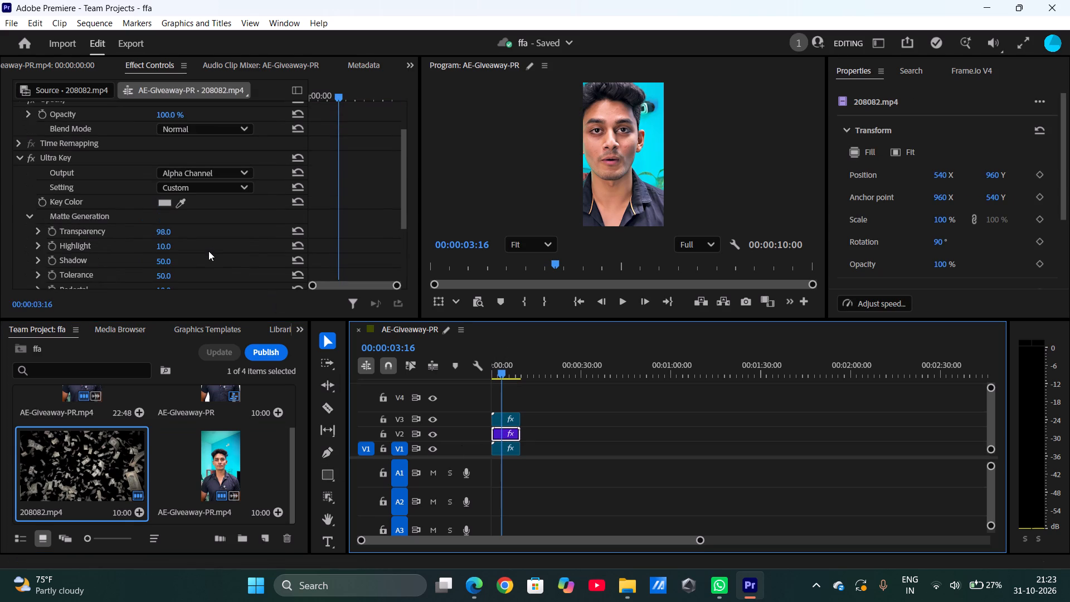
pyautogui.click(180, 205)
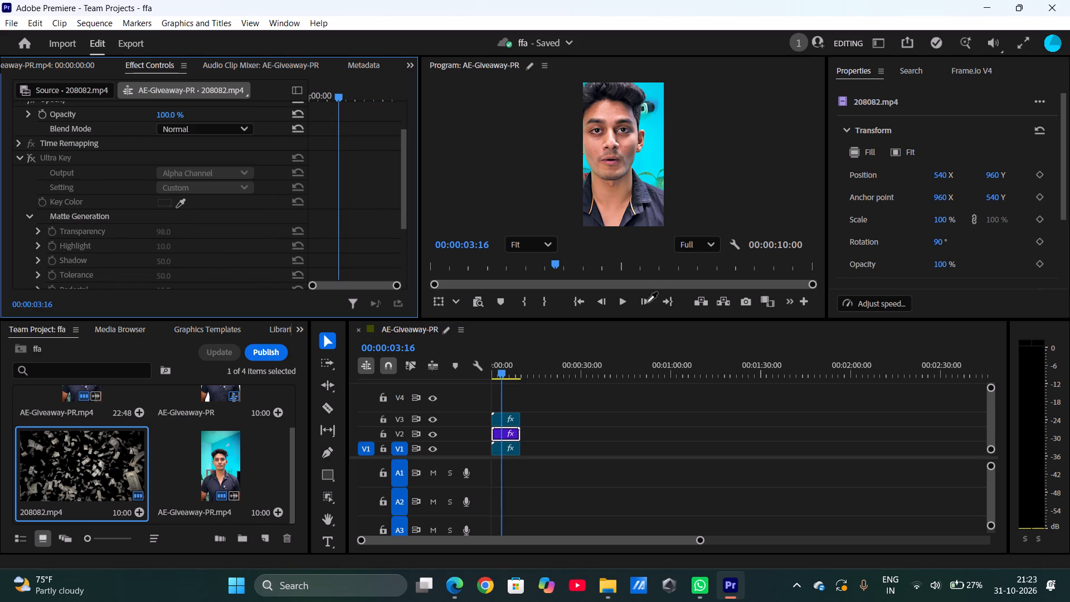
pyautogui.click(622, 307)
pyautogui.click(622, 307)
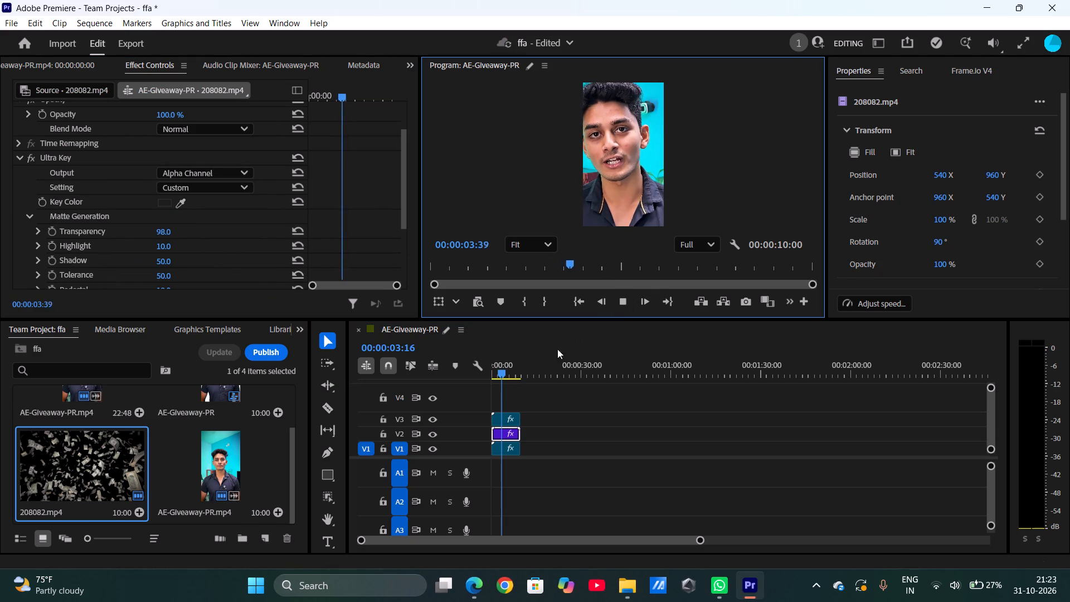
# Hide V3, toggle V1's output off and on, and replay from the start to check the alpha channel of 208082.mp4.
pyautogui.click(428, 416)
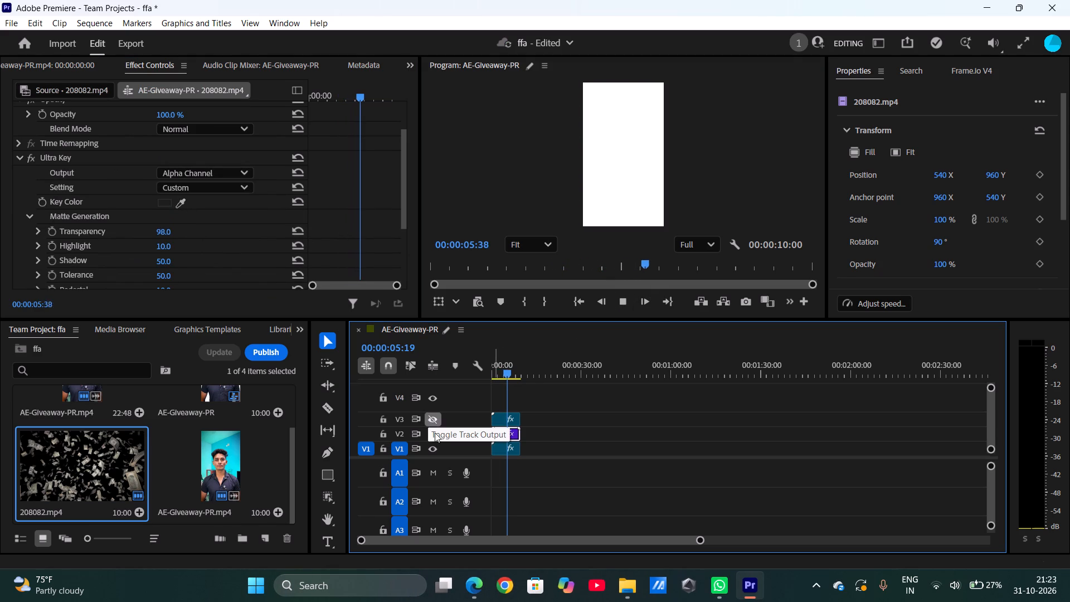
pyautogui.click(434, 446)
pyautogui.click(434, 446)
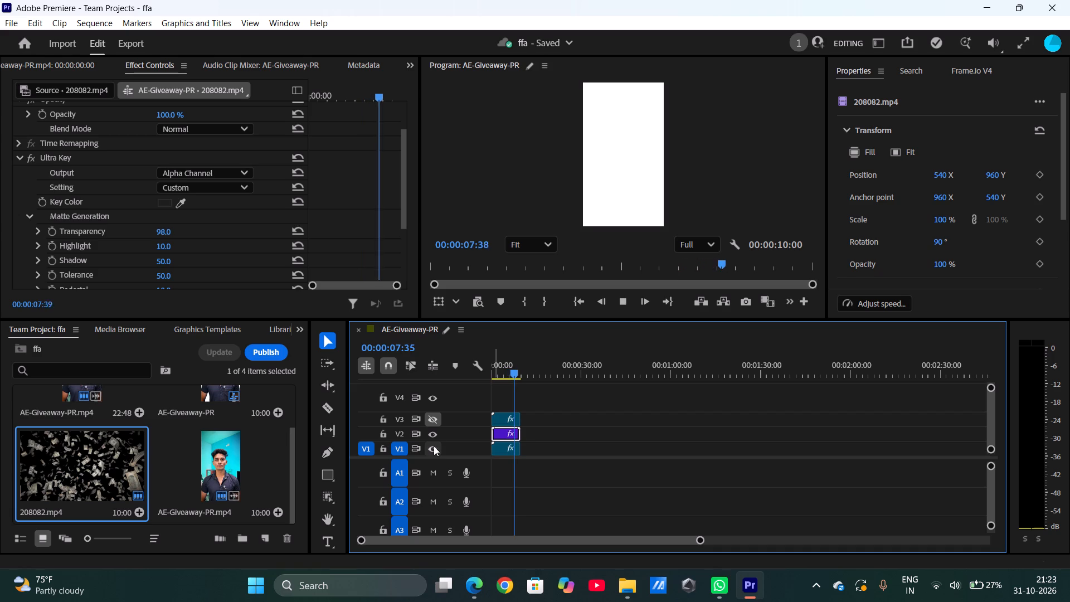
pyautogui.click(626, 301)
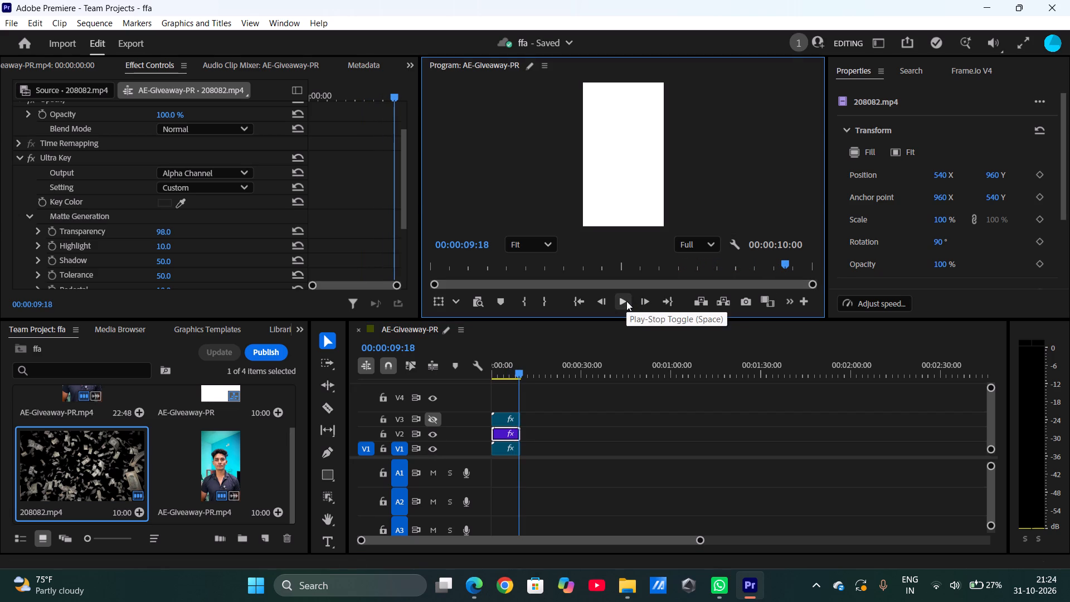
pyautogui.click(590, 308)
pyautogui.click(583, 306)
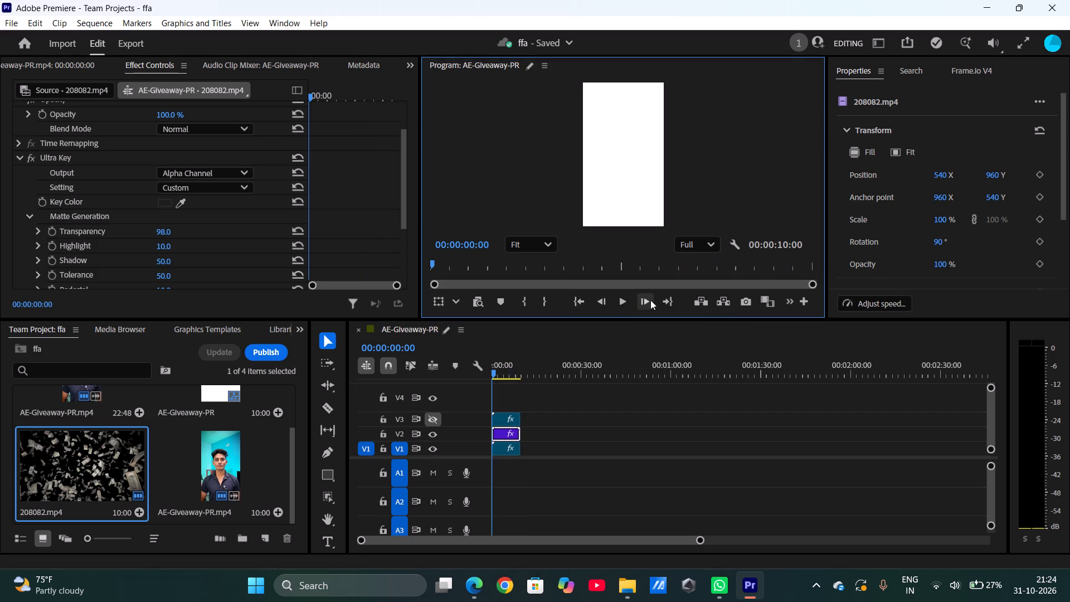
pyautogui.click(619, 305)
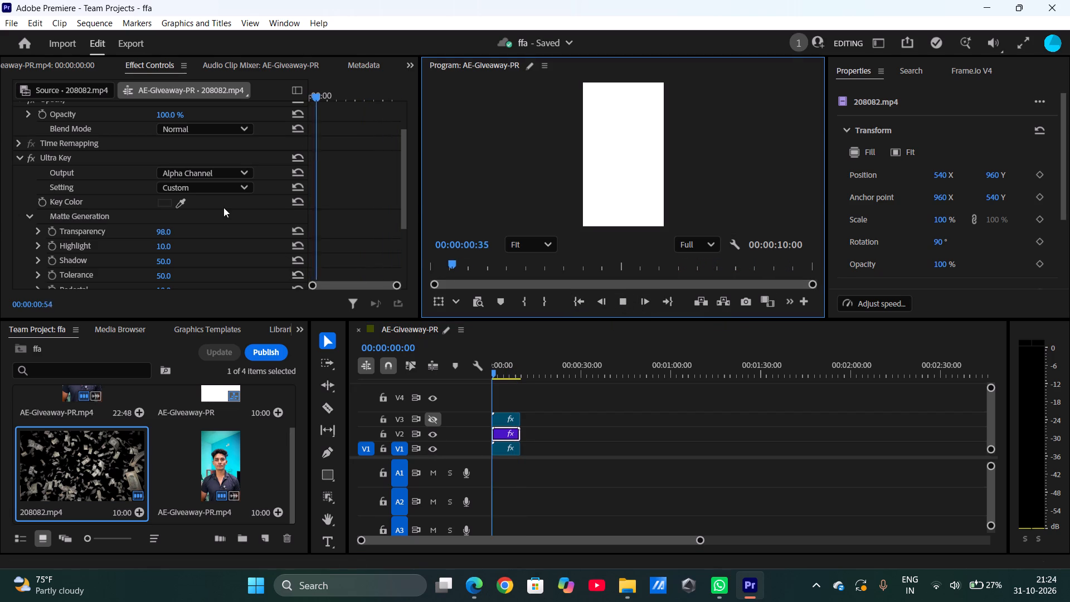
# Resample the Ultra Key colour of the 208082.mp4 clip on V2 as light grey and play on to check the matte.
pyautogui.click(170, 206)
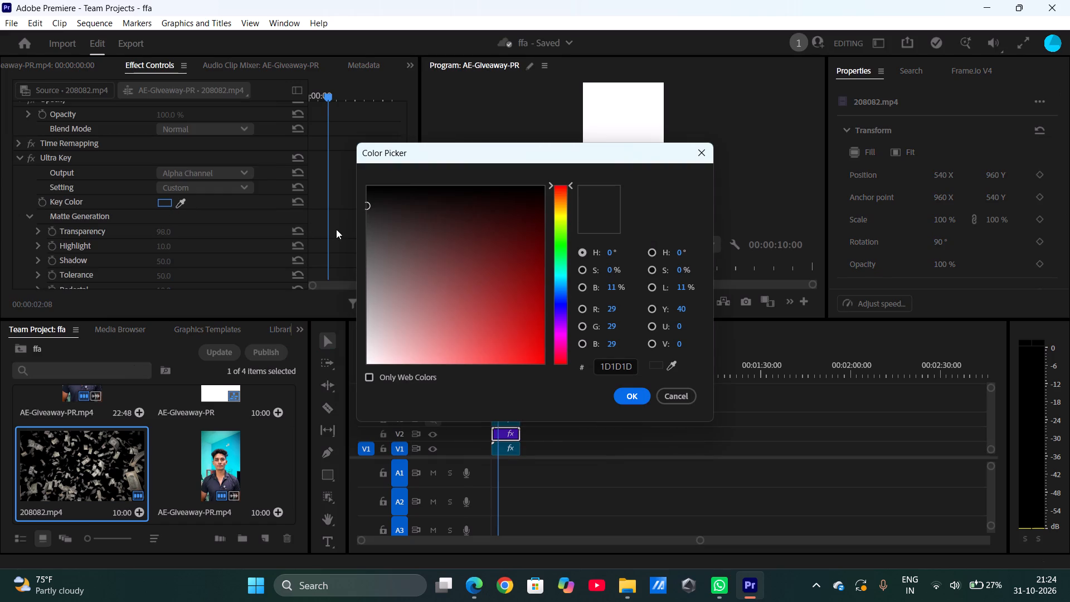
pyautogui.click(702, 153)
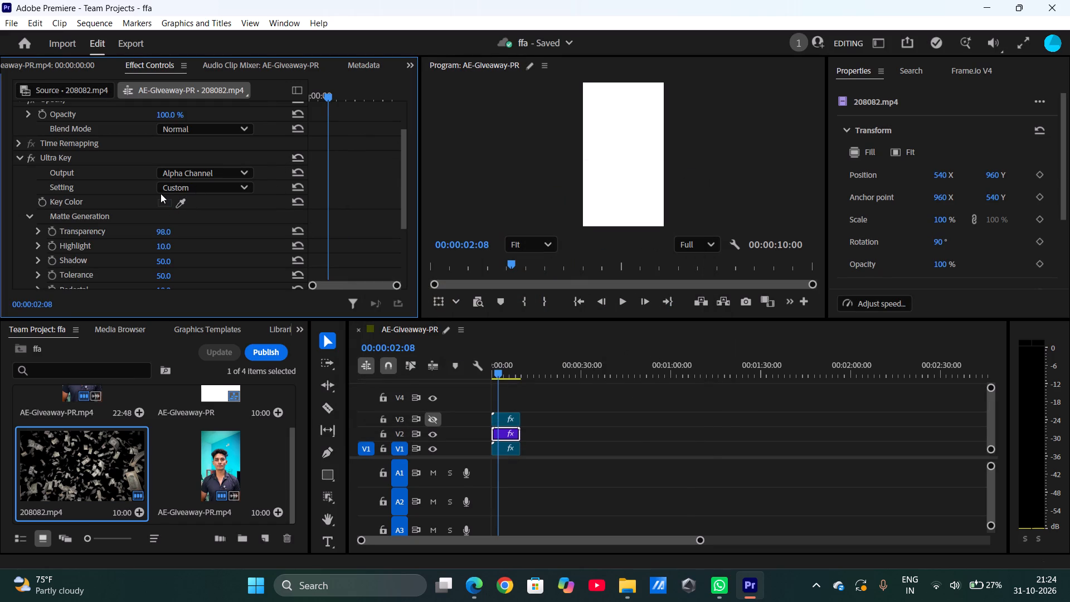
pyautogui.click(161, 197)
pyautogui.click(179, 199)
pyautogui.click(624, 301)
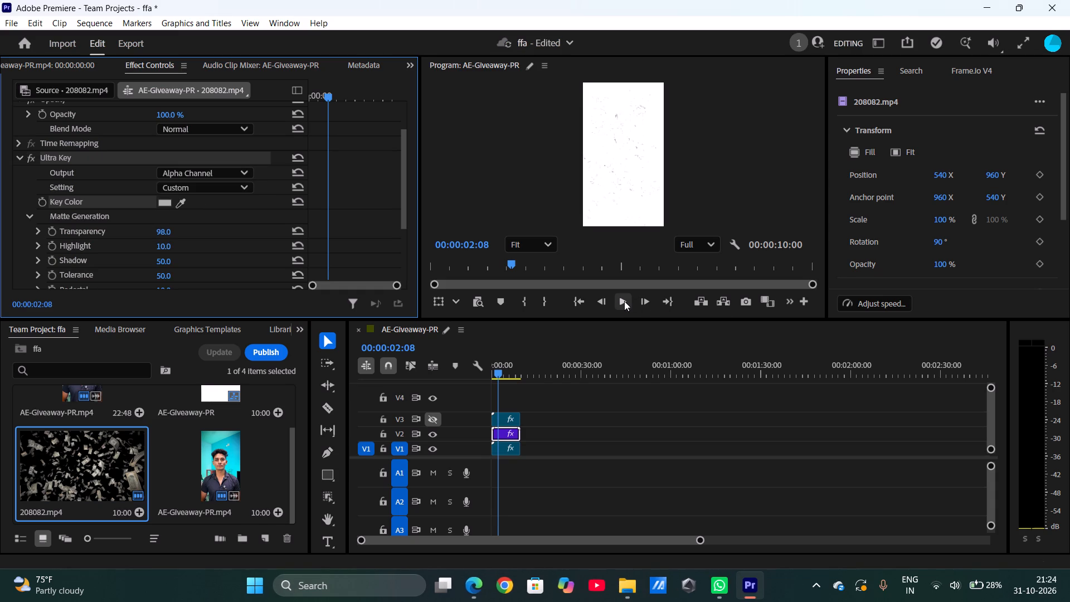
pyautogui.click(624, 301)
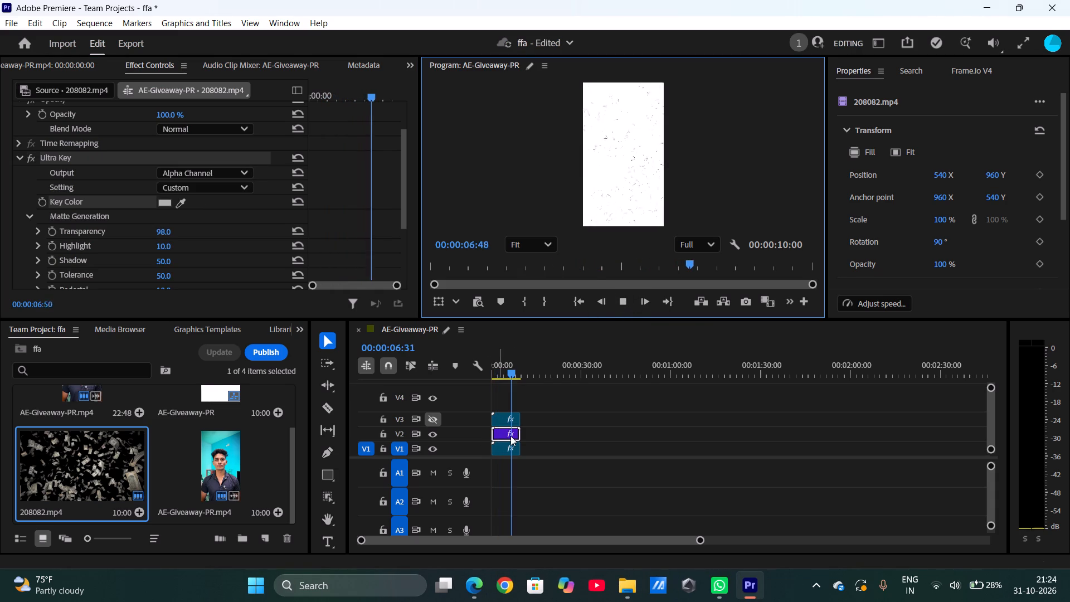
pyautogui.hscroll(1, 511, 436)
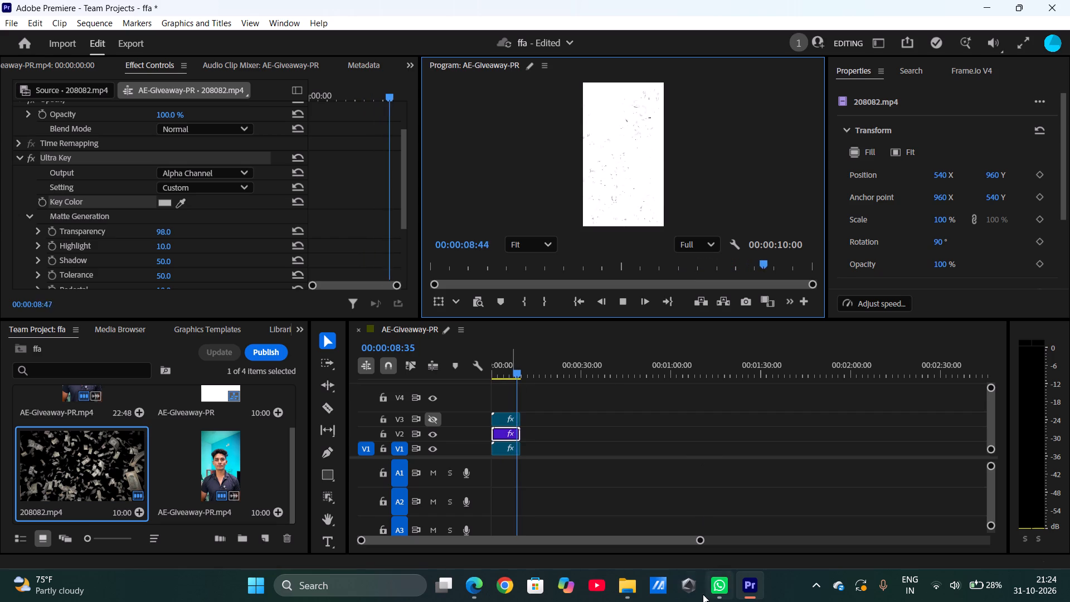
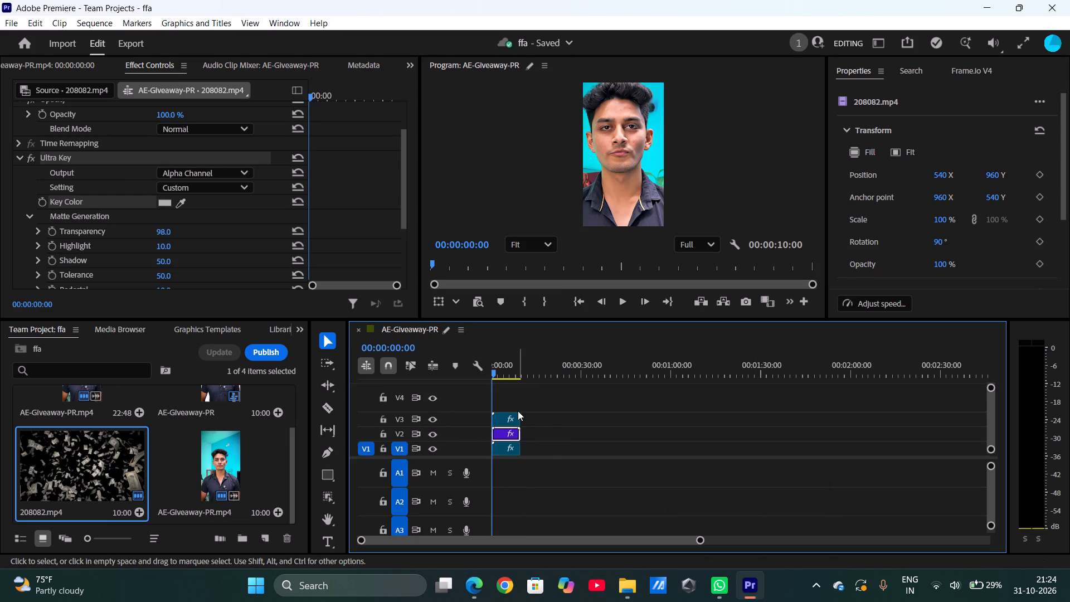
# Examine the effect settings of the clips on V3, V2 and V1 in turn, checking which one carries the object mask.
pyautogui.click(503, 421)
pyautogui.click(494, 462)
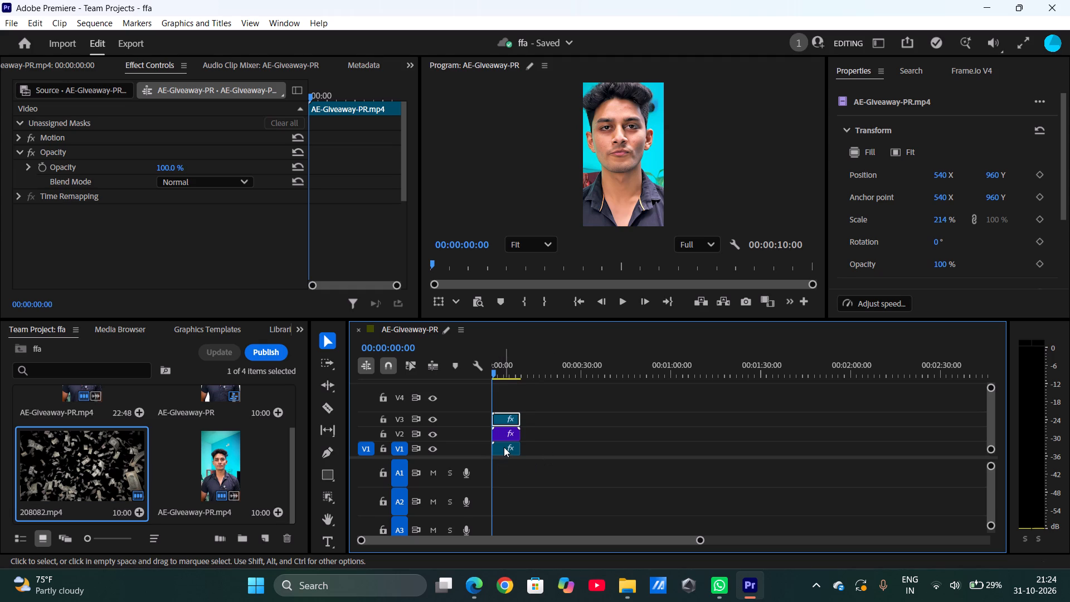
pyautogui.click(504, 447)
pyautogui.click(501, 435)
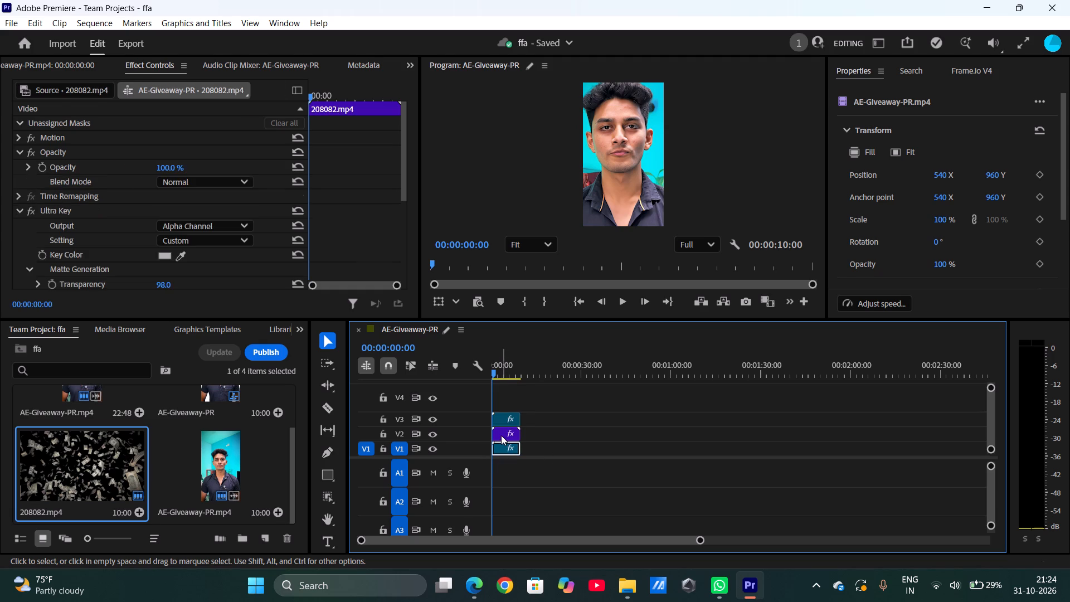
pyautogui.click(505, 414)
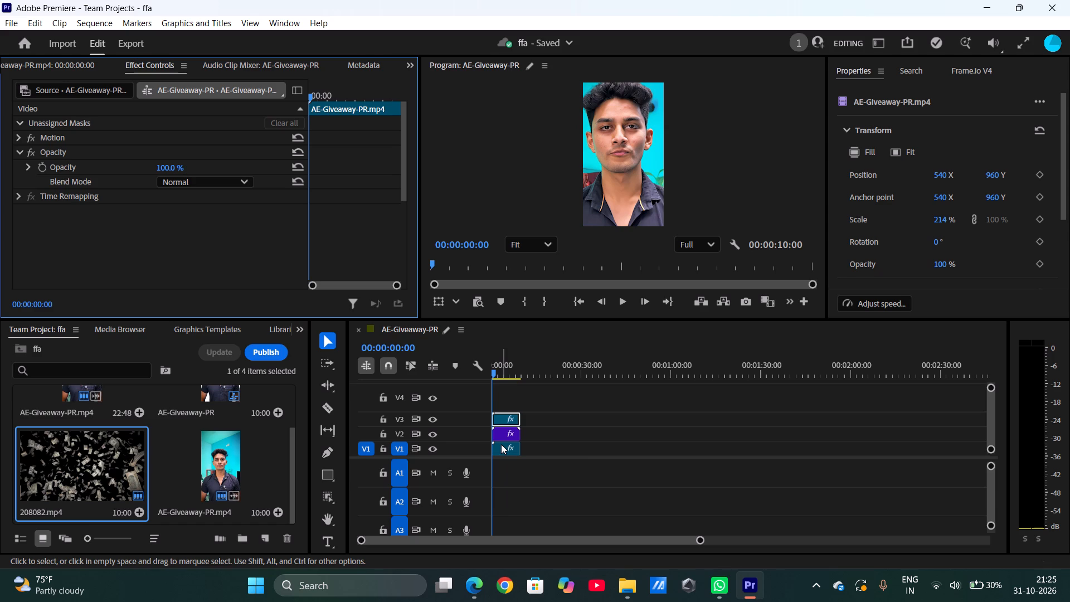
pyautogui.click(505, 448)
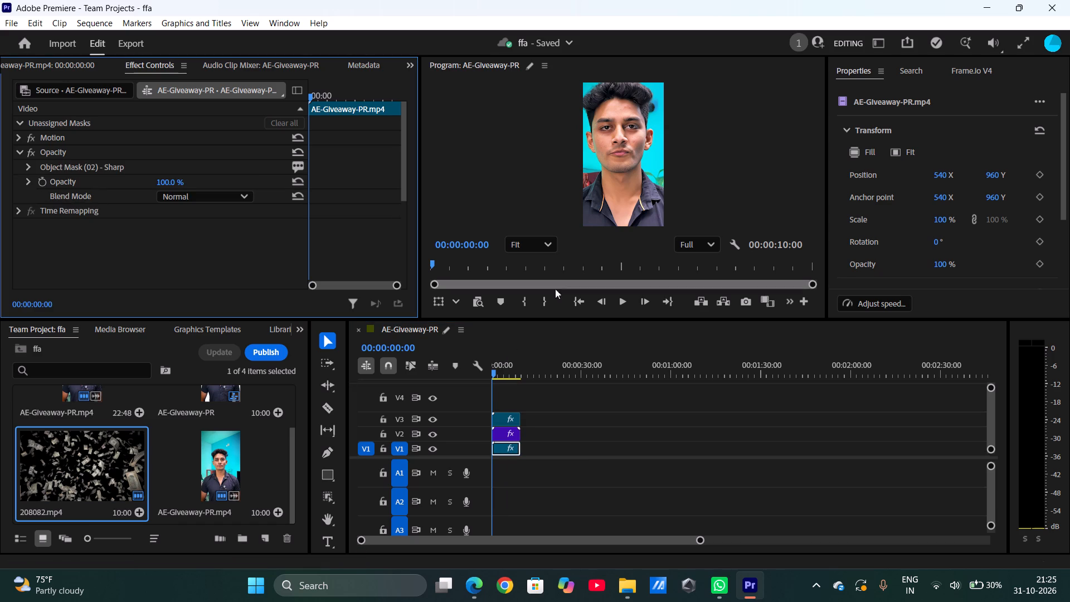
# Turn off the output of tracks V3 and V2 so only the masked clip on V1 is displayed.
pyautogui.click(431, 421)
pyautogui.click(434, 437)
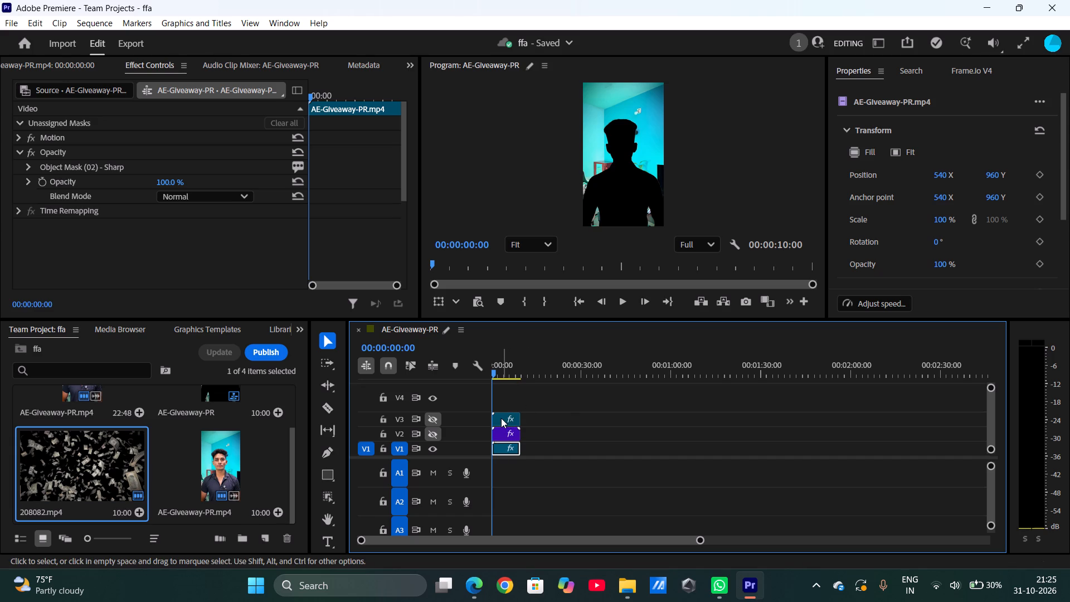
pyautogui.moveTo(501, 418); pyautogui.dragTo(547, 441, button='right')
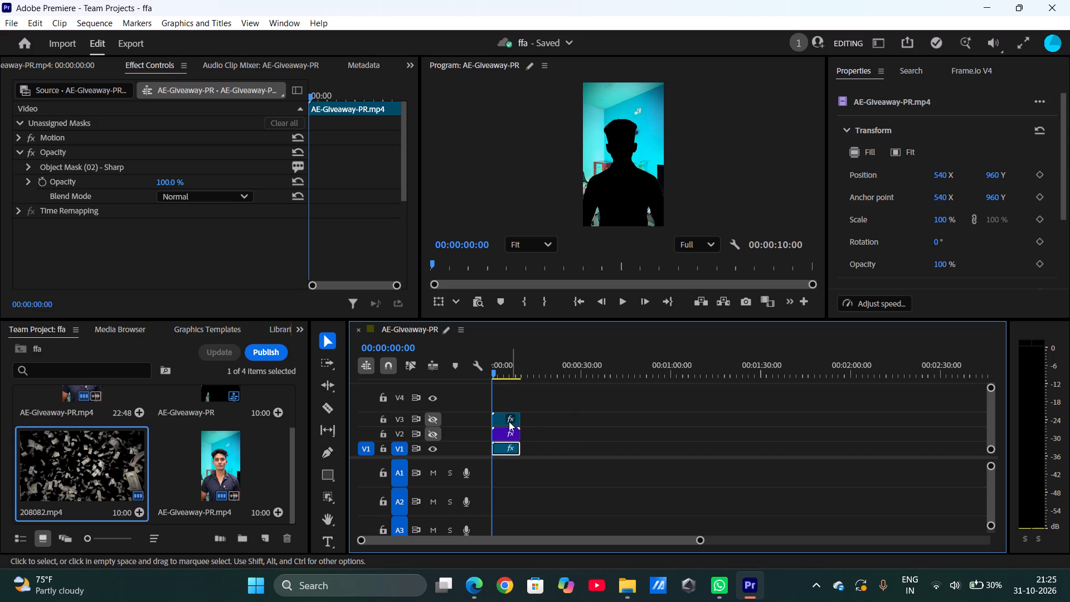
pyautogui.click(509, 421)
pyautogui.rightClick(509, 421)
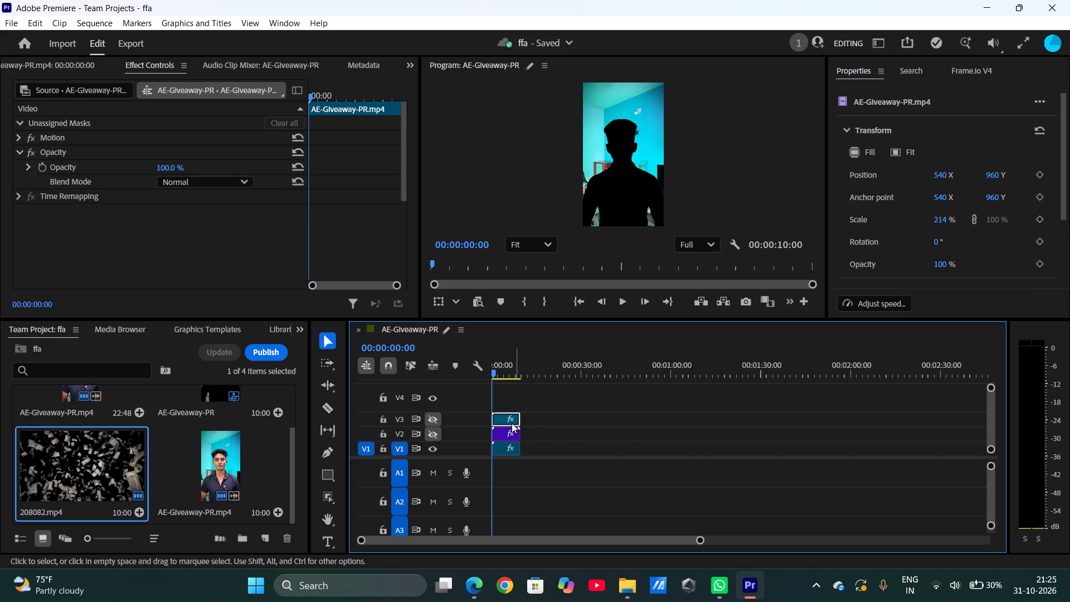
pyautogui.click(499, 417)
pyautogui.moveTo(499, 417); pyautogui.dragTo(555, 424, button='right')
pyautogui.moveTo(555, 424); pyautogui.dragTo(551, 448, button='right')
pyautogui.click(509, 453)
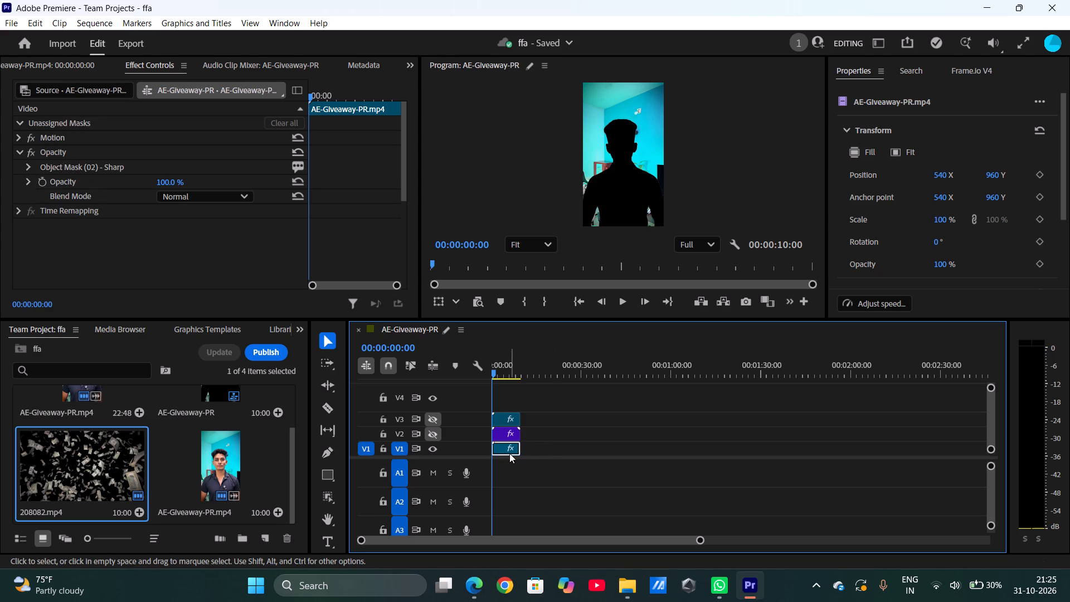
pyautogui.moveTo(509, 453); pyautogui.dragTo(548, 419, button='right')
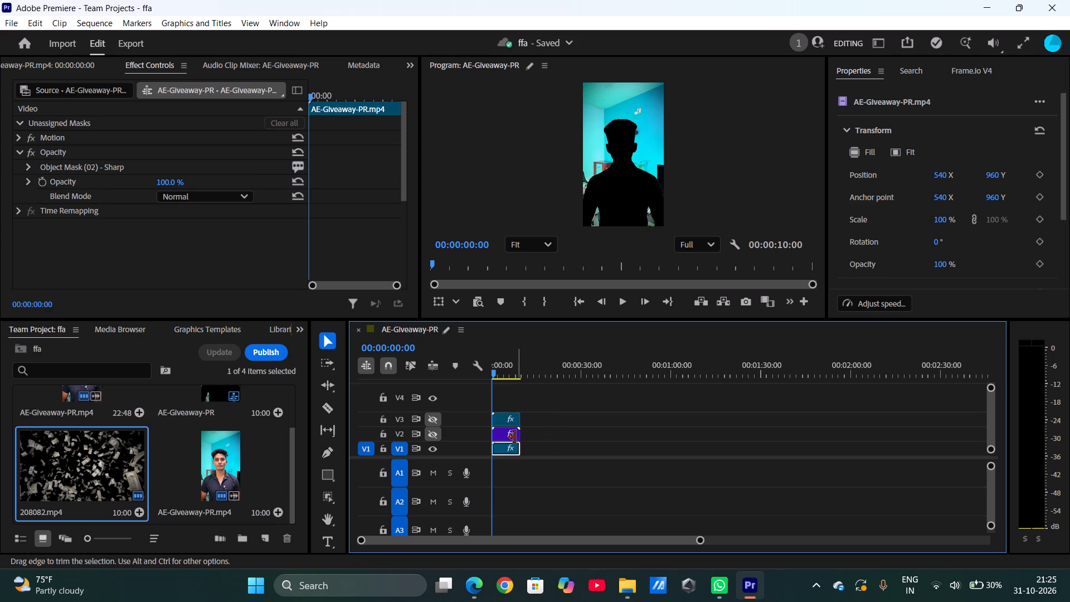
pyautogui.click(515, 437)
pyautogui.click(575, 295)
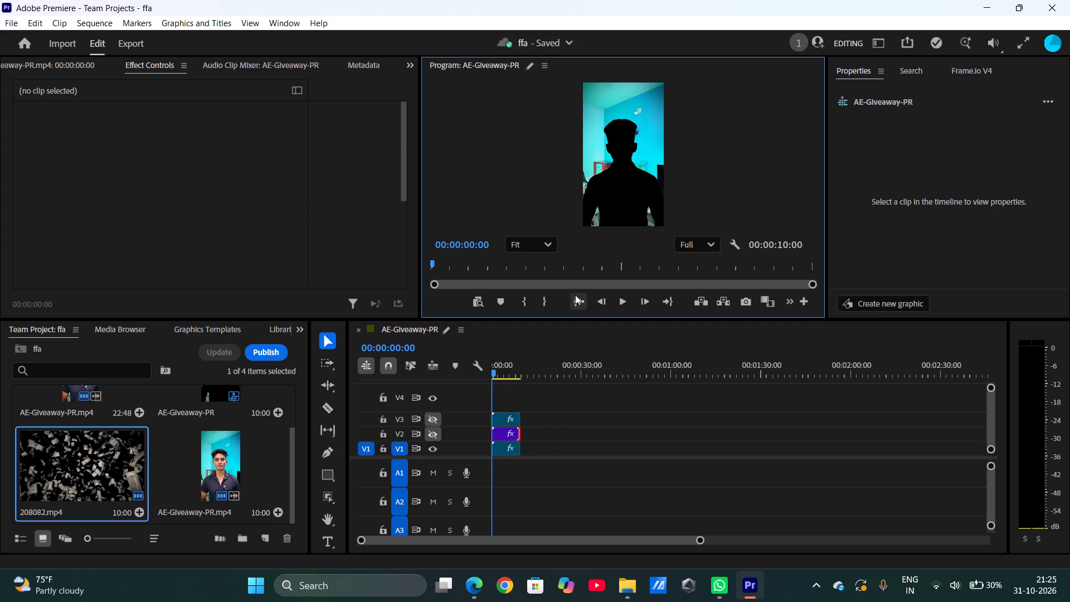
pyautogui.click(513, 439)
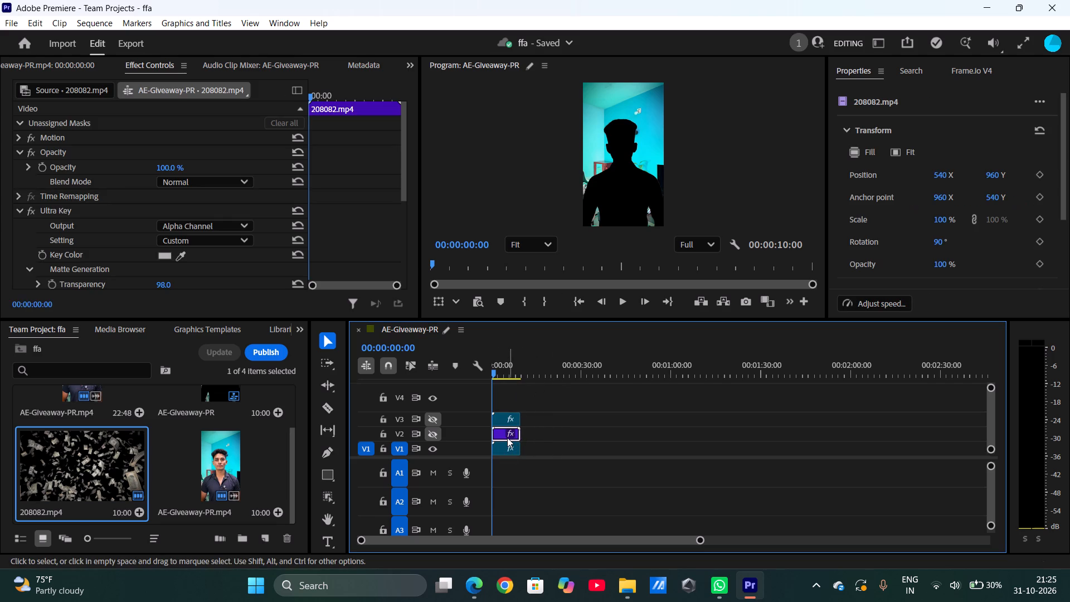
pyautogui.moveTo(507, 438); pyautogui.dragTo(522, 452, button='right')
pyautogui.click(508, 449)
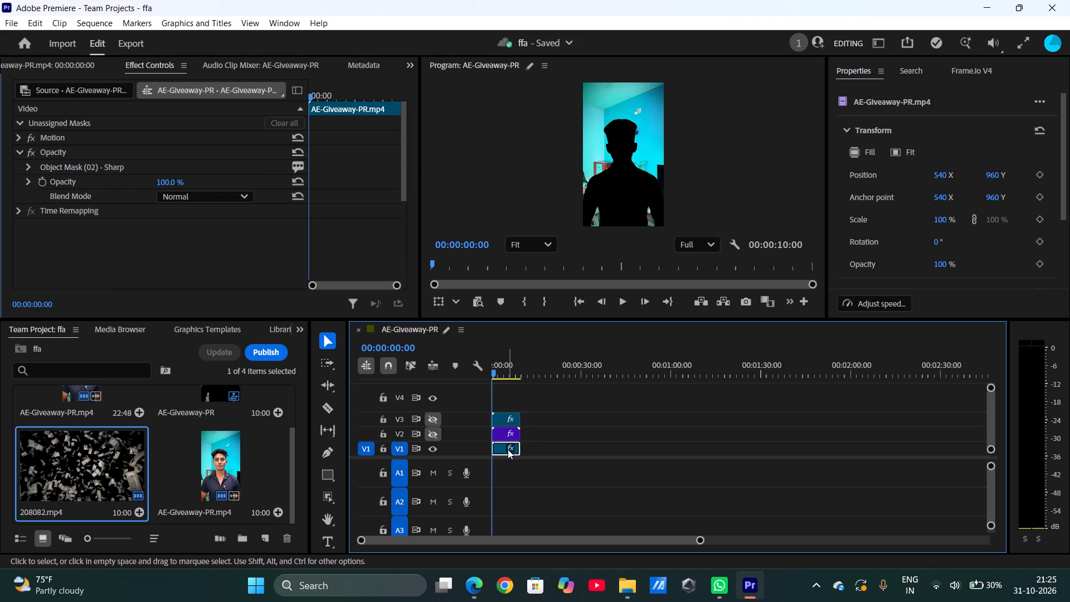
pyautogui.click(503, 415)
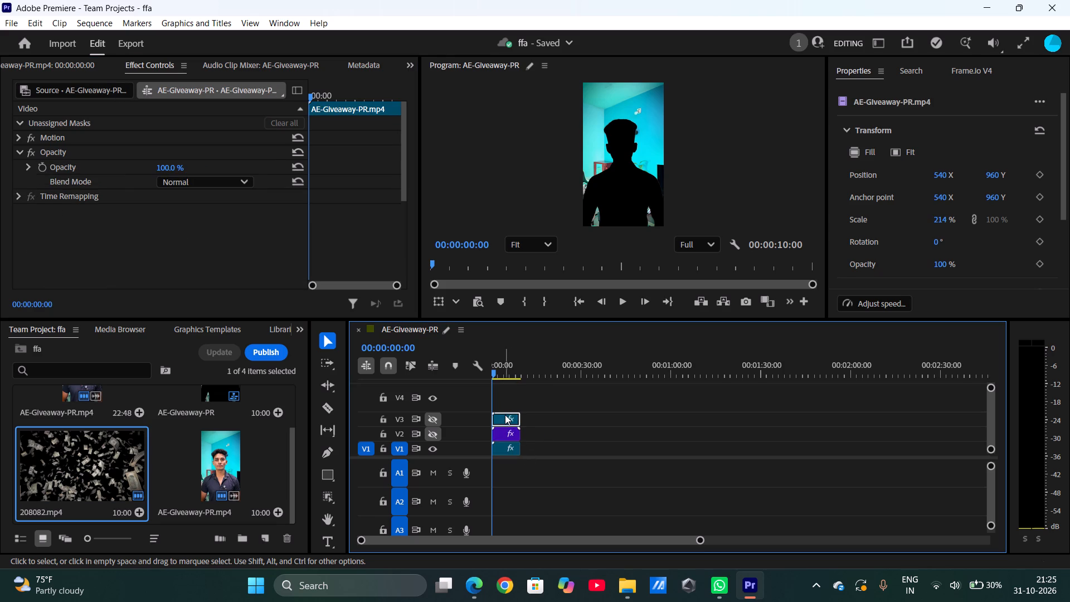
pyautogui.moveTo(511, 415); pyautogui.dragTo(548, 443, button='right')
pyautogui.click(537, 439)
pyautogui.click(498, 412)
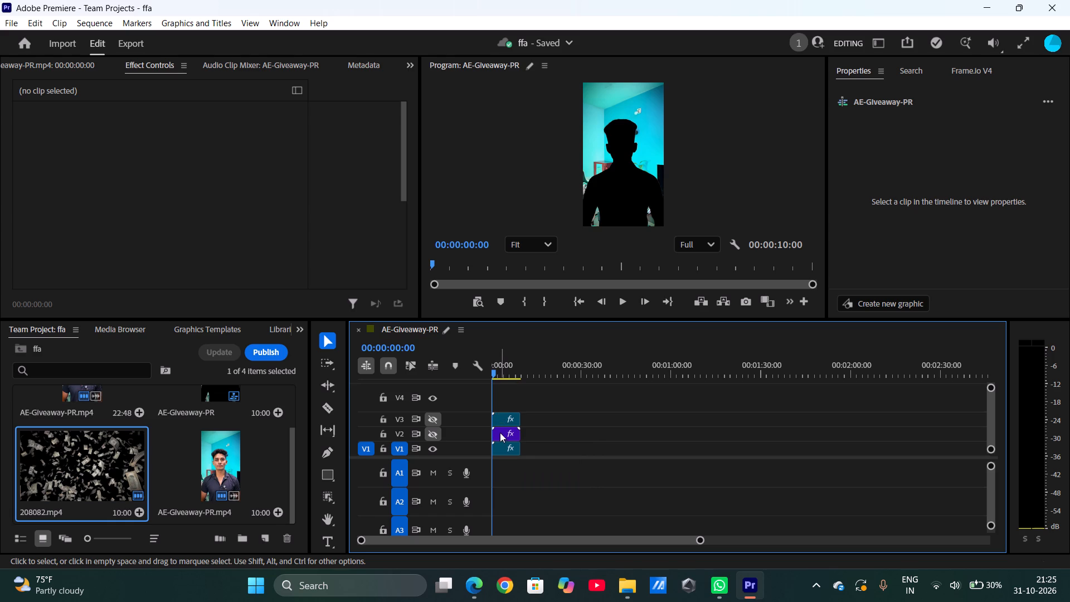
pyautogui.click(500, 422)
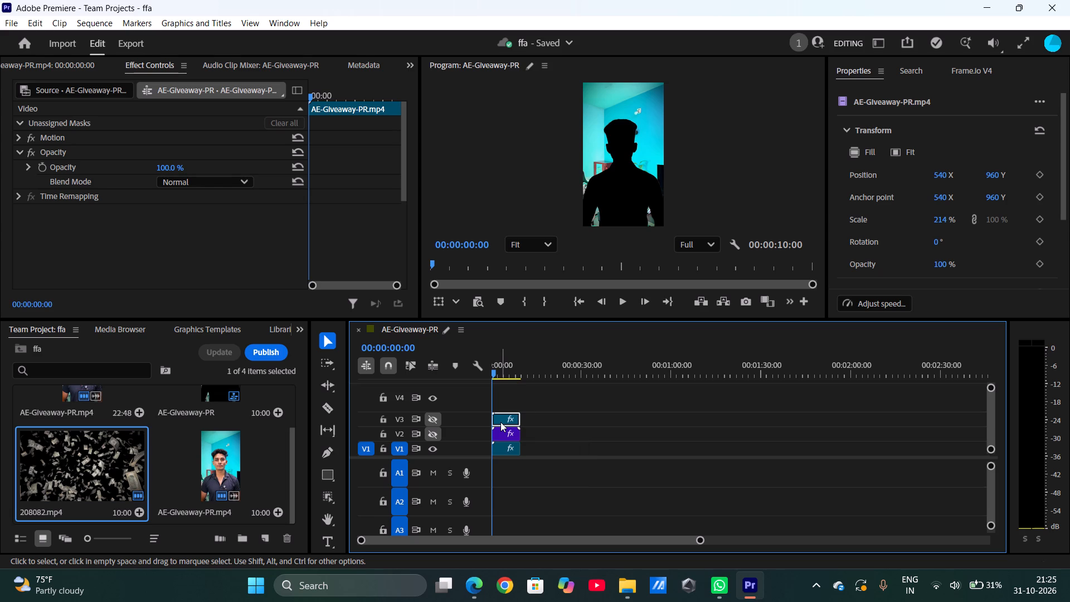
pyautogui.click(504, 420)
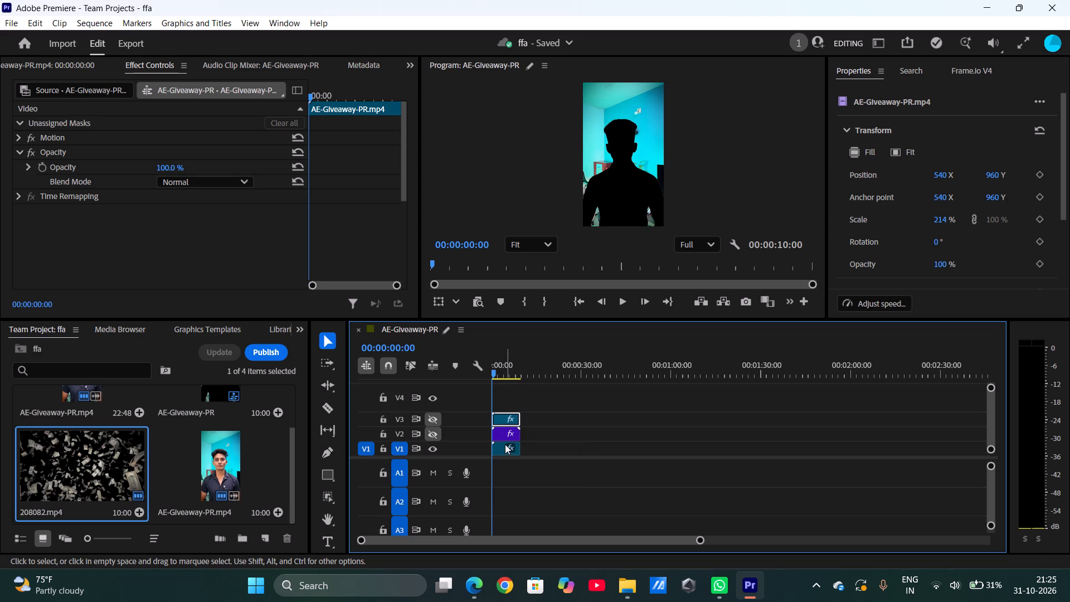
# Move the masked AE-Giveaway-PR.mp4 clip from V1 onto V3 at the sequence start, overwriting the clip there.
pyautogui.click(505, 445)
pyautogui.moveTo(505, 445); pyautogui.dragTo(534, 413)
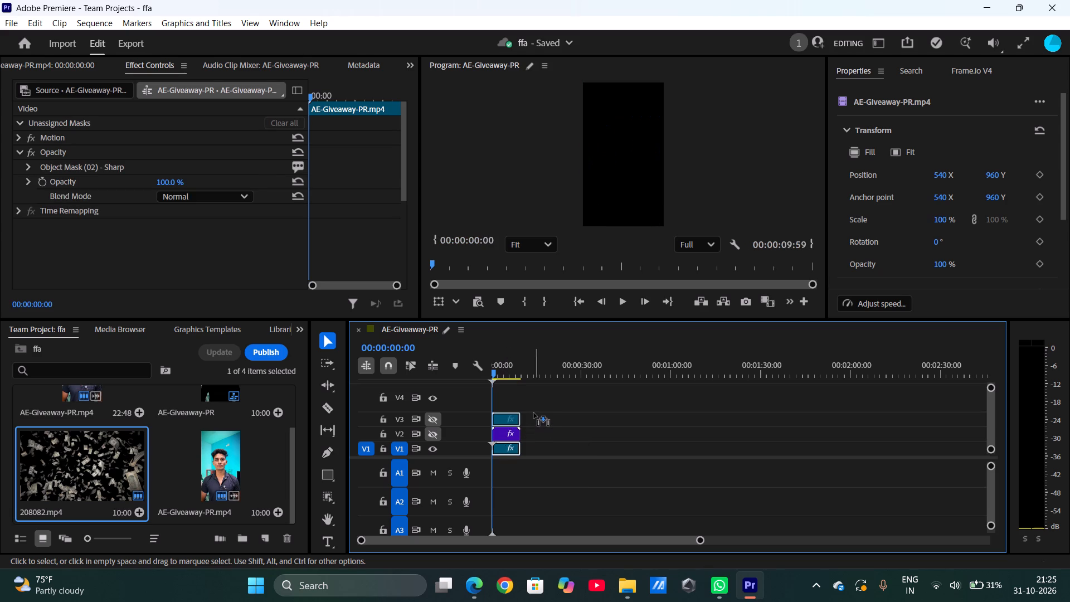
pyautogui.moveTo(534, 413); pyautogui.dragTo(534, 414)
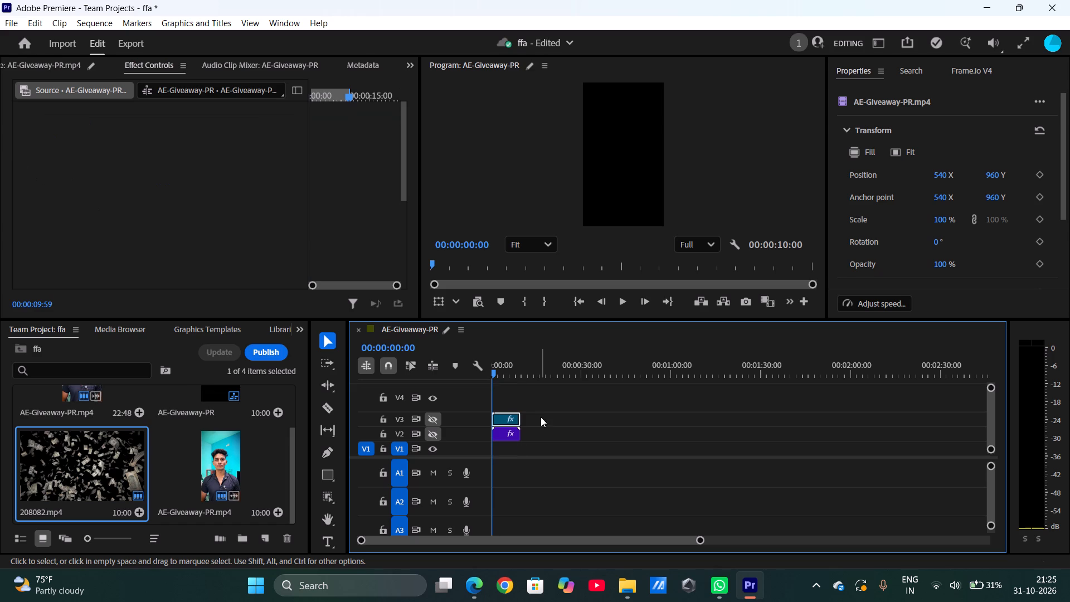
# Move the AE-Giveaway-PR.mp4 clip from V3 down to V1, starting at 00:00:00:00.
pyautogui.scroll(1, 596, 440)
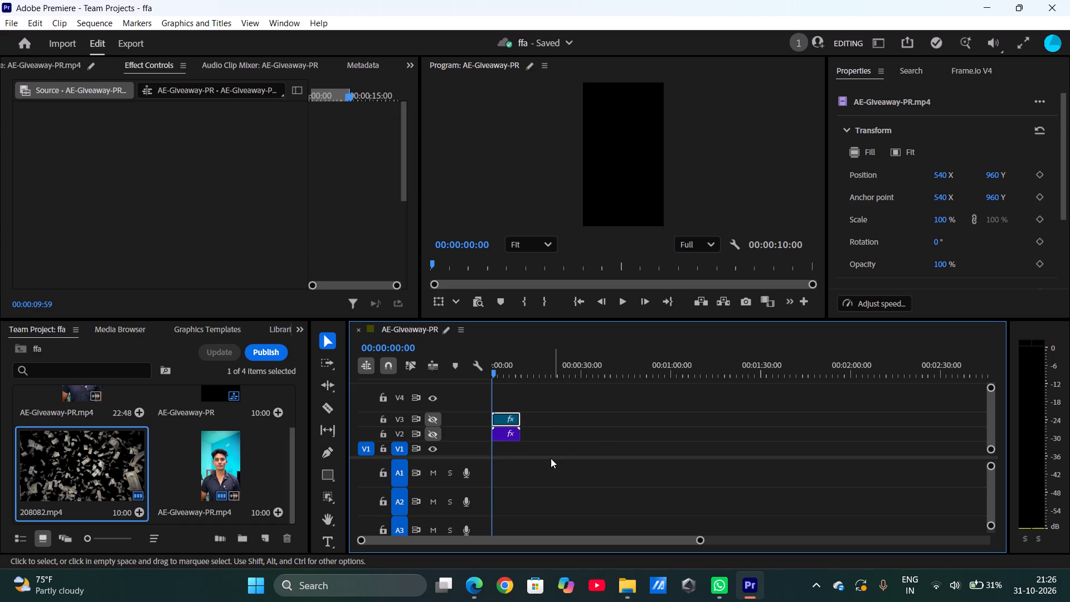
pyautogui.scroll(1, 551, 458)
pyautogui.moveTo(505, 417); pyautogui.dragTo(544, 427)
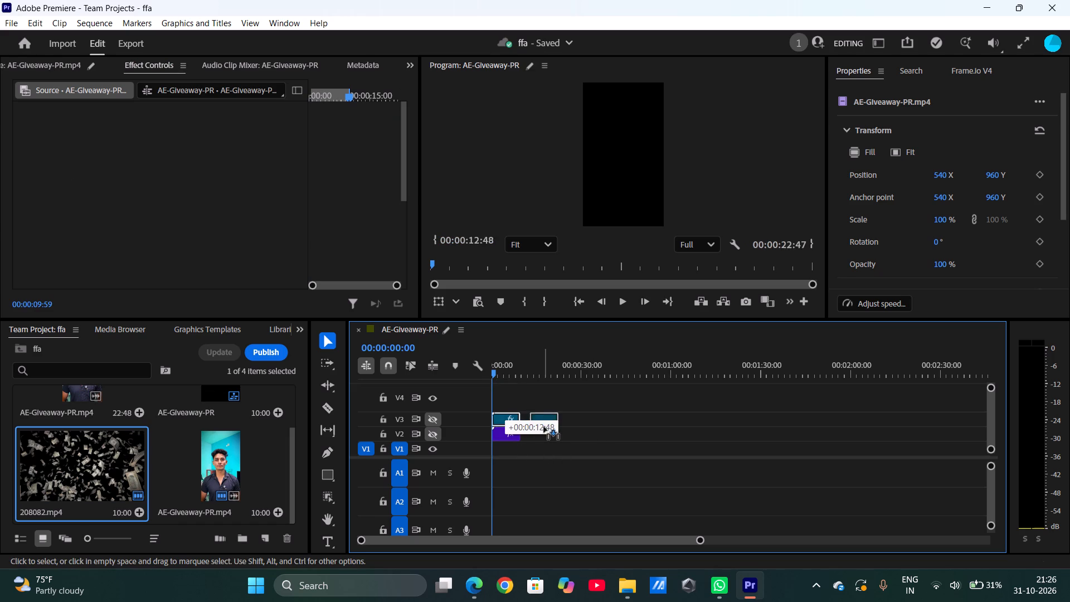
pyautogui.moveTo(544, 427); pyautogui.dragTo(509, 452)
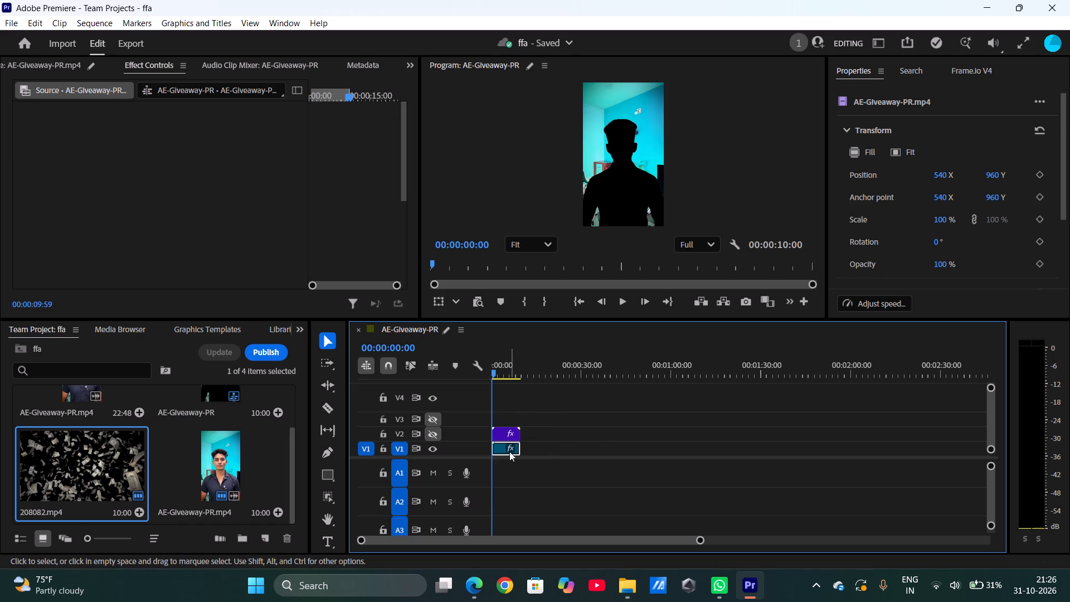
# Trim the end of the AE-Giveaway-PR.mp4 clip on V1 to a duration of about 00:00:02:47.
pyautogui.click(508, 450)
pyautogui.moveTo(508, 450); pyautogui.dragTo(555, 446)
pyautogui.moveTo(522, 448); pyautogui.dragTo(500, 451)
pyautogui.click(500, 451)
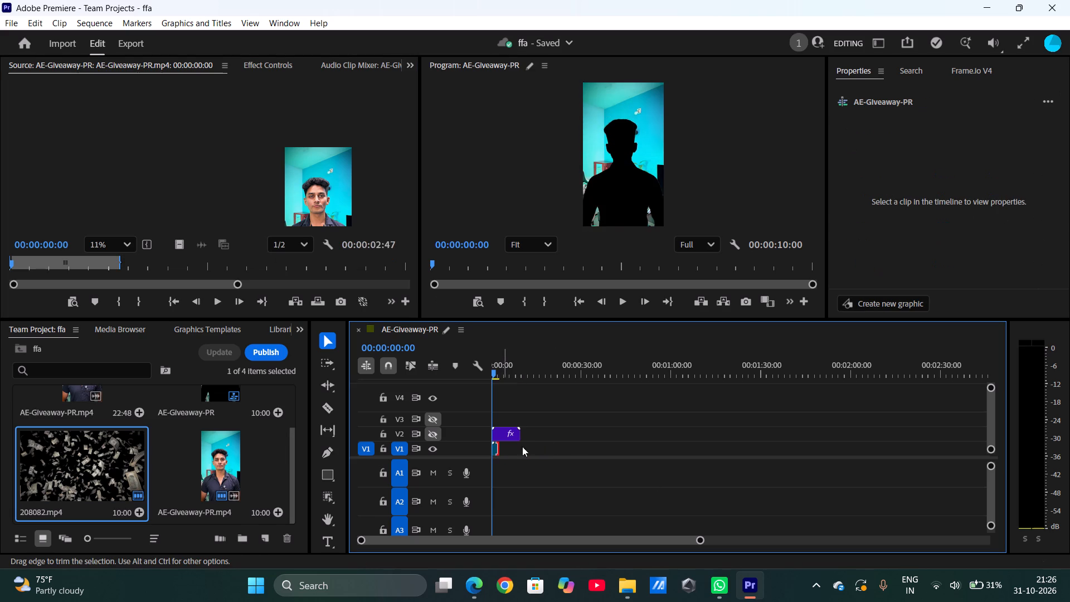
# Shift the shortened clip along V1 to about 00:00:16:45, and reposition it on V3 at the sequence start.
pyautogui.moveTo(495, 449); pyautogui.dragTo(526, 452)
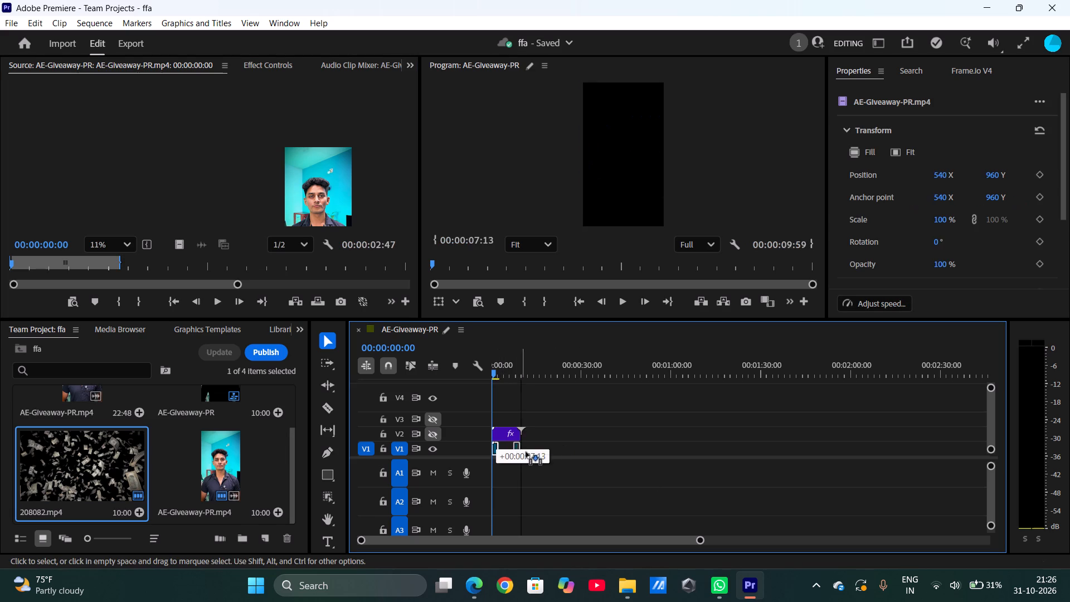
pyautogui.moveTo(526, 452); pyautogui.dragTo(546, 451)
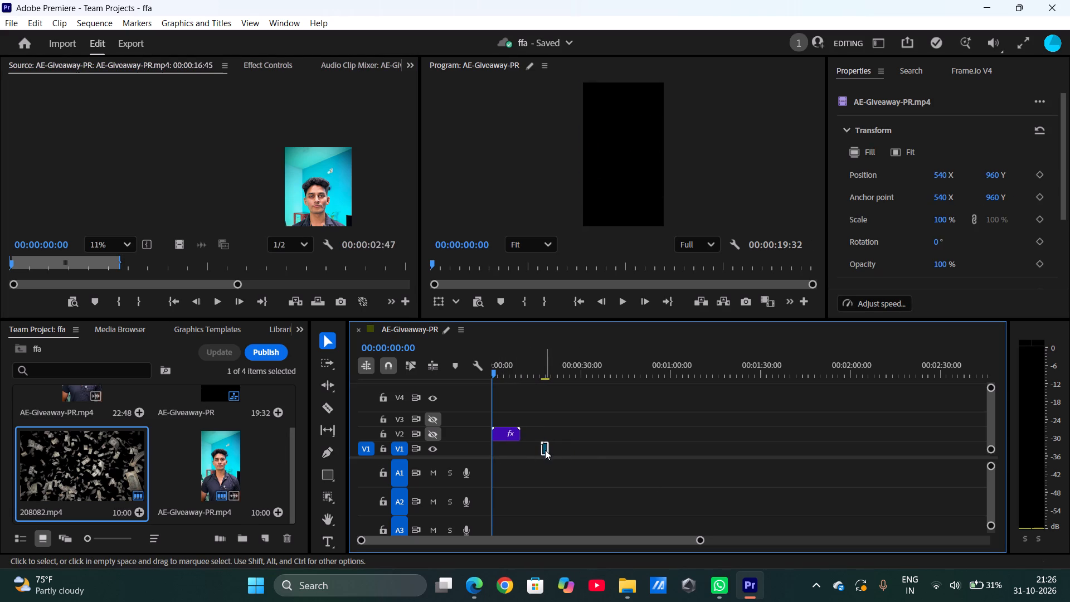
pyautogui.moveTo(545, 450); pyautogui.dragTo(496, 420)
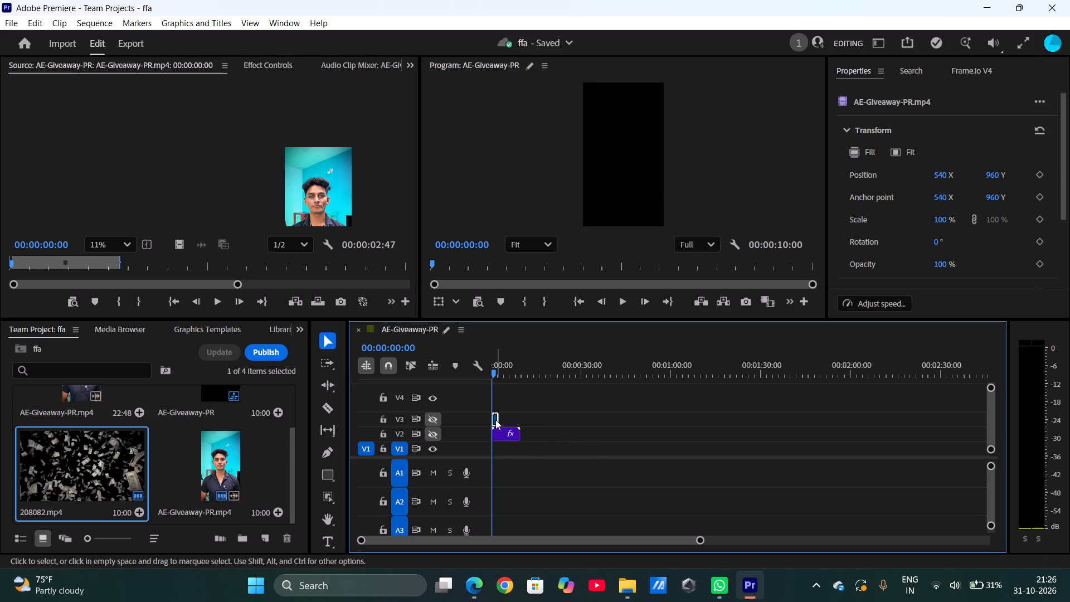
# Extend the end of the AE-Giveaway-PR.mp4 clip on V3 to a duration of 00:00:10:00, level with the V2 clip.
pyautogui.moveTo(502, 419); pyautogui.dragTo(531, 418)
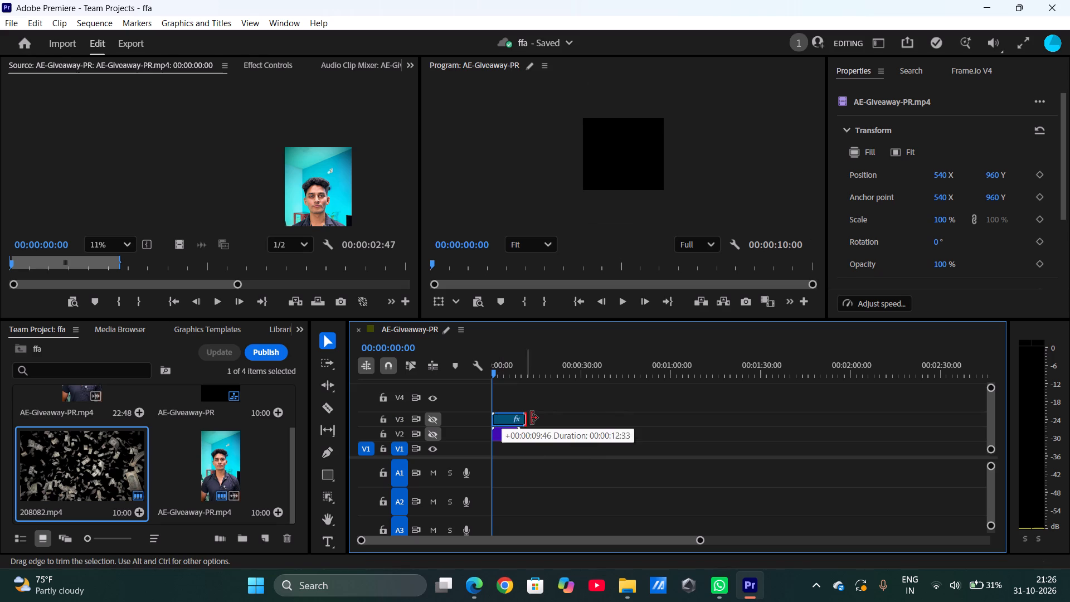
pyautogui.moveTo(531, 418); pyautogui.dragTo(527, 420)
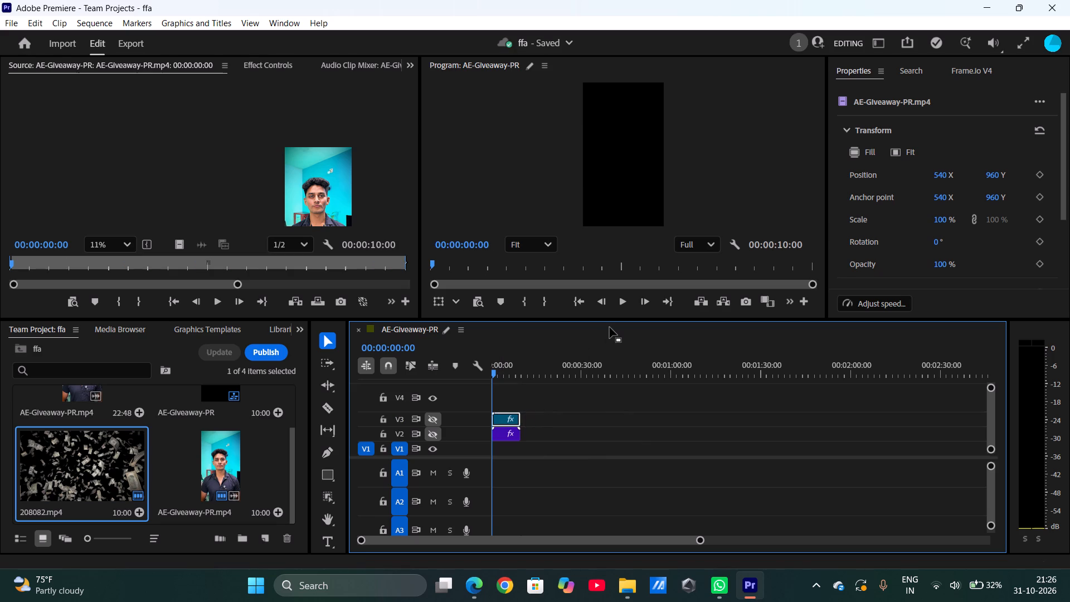
# Play the sequence from the start to check the rearranged clips.
pyautogui.click(625, 301)
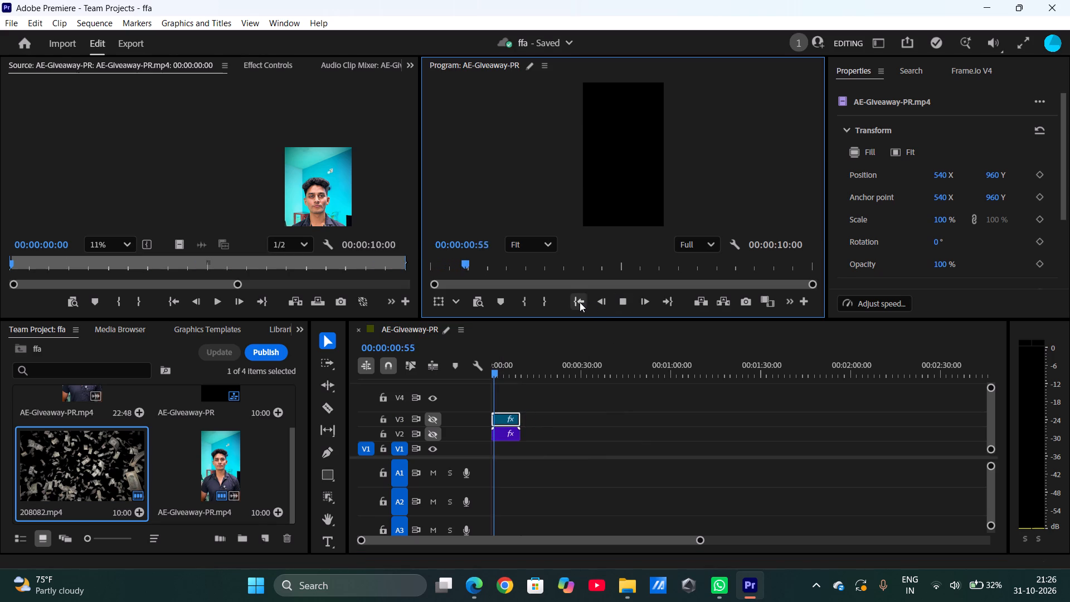
pyautogui.click(580, 302)
pyautogui.click(624, 305)
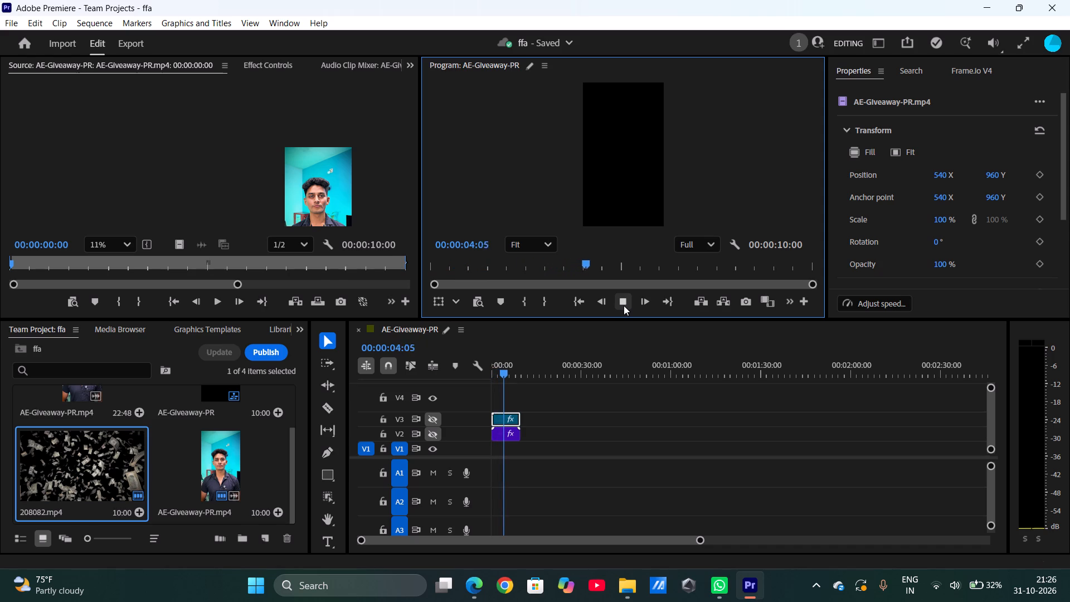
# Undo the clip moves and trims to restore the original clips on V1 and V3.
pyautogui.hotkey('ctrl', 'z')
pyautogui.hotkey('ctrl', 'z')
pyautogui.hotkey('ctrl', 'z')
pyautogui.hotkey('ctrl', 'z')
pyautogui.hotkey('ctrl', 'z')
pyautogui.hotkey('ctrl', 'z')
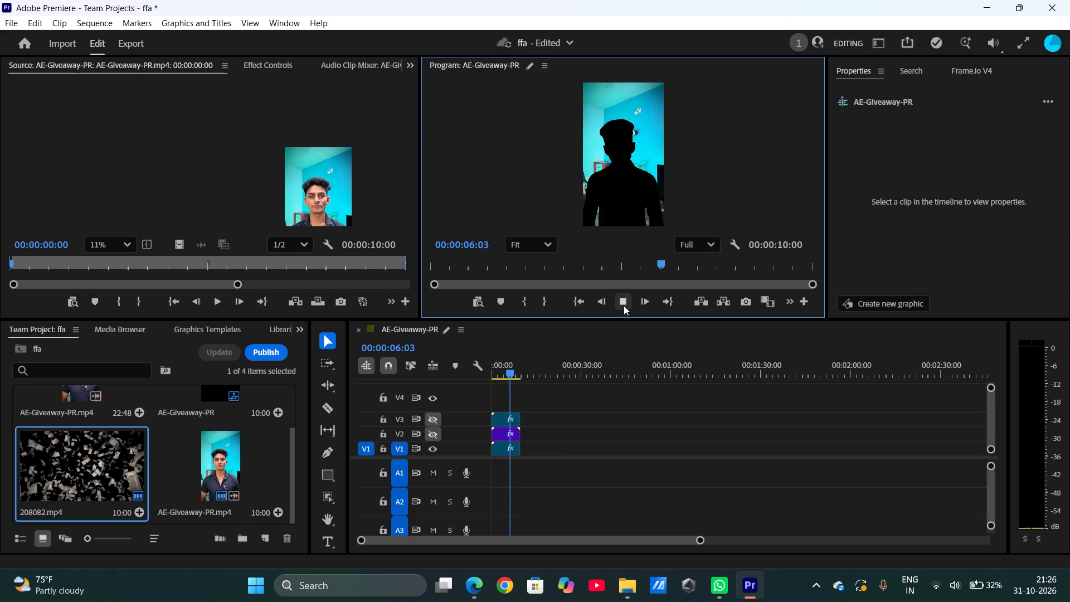
# Undo the recent track edits until 208082.mp4 is back on V1 beneath the AE-Giveaway-PR.mp4 clips on V2 and V3.
pyautogui.hotkey('ctrl', 'z')
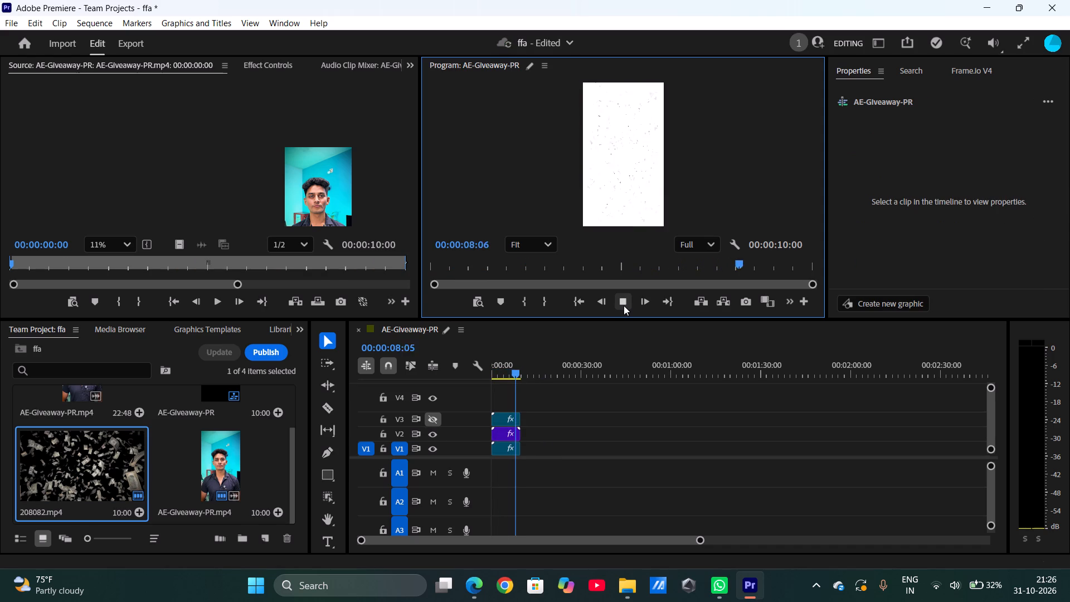
pyautogui.hotkey('ctrl', 'z')
pyautogui.hotkey('ctrl', 'z')
pyautogui.hotkey('ctrl', 'z')
pyautogui.hotkey('ctrl', 'z')
pyautogui.hotkey('ctrl', 'z')
pyautogui.hotkey('ctrl', 'z')
pyautogui.hotkey('ctrl', 'z')
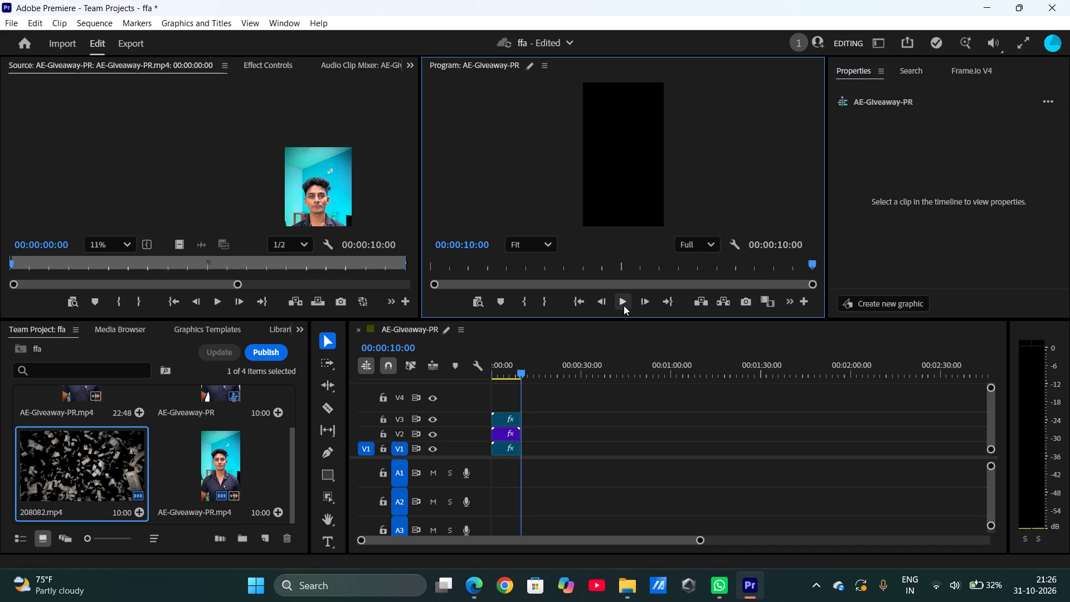
pyautogui.hotkey('ctrl', 'z')
pyautogui.hotkey('ctrl', 'z')
pyautogui.hotkey('ctrl', 'z')
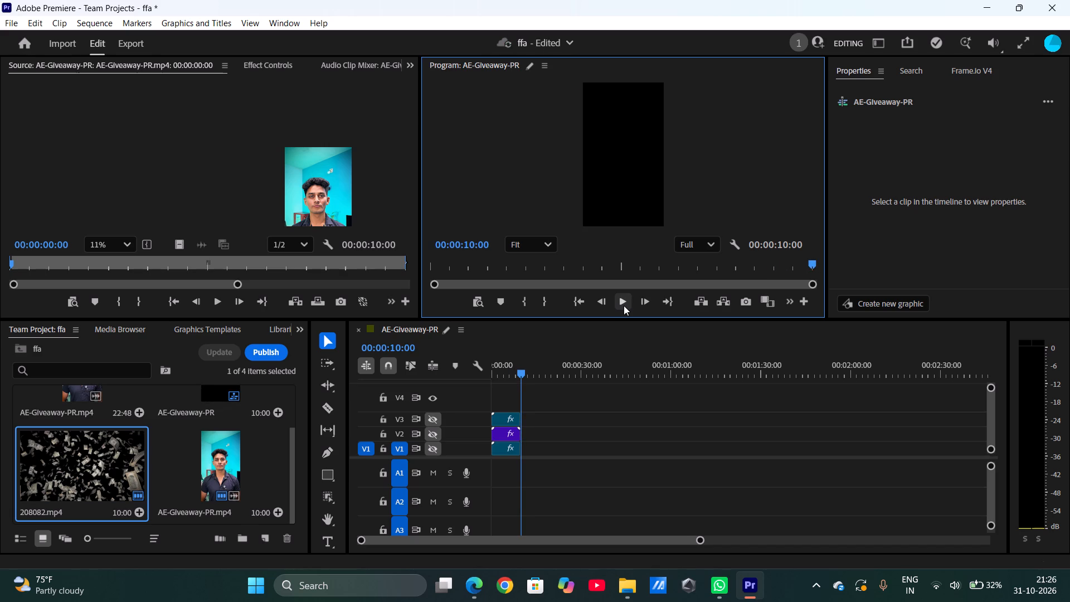
pyautogui.hotkey('ctrl', 'z')
pyautogui.hotkey('ctrl', 'z')
pyautogui.hotkey('ctrl', 'z')
pyautogui.hotkey('ctrl', 'z')
pyautogui.hotkey('ctrl', 'z')
pyautogui.hotkey('ctrl', 'z')
pyautogui.hotkey('ctrl', 'z')
pyautogui.hotkey('ctrl', 'z')
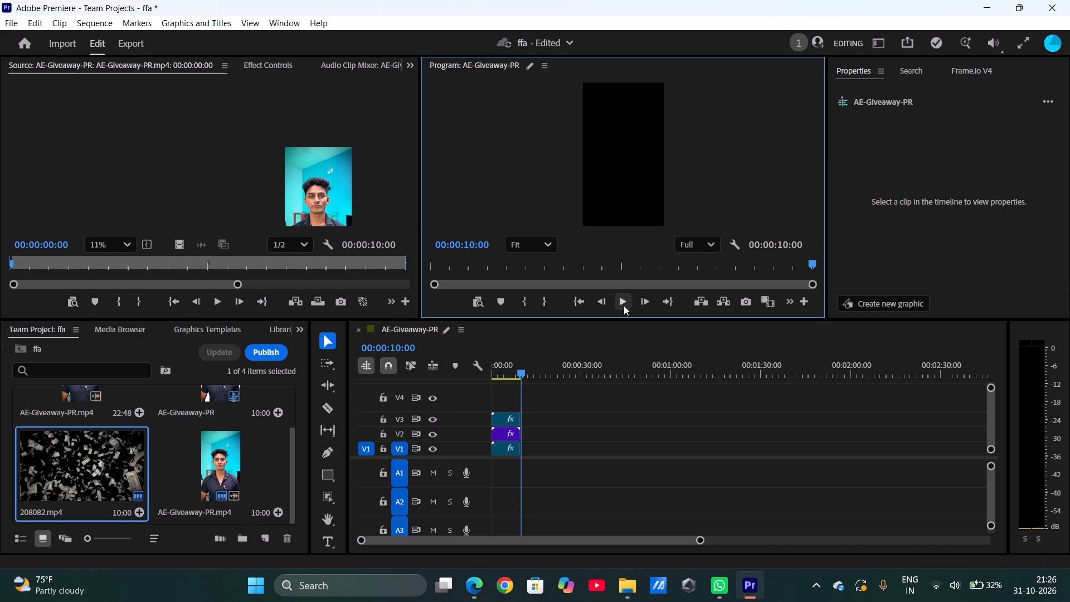
pyautogui.hotkey('ctrl', 'z')
pyautogui.hotkey('ctrl', 'z')
pyautogui.hotkey('ctrl', 'z')
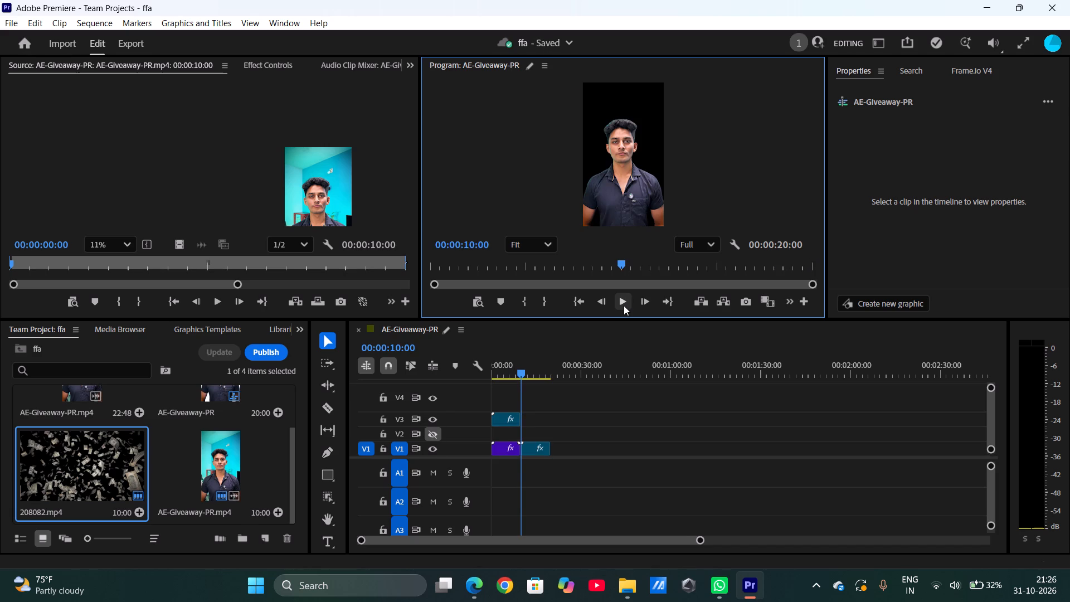
pyautogui.press('z')
pyautogui.hotkey('ctrl', 'z')
pyautogui.hotkey('ctrl', 'z')
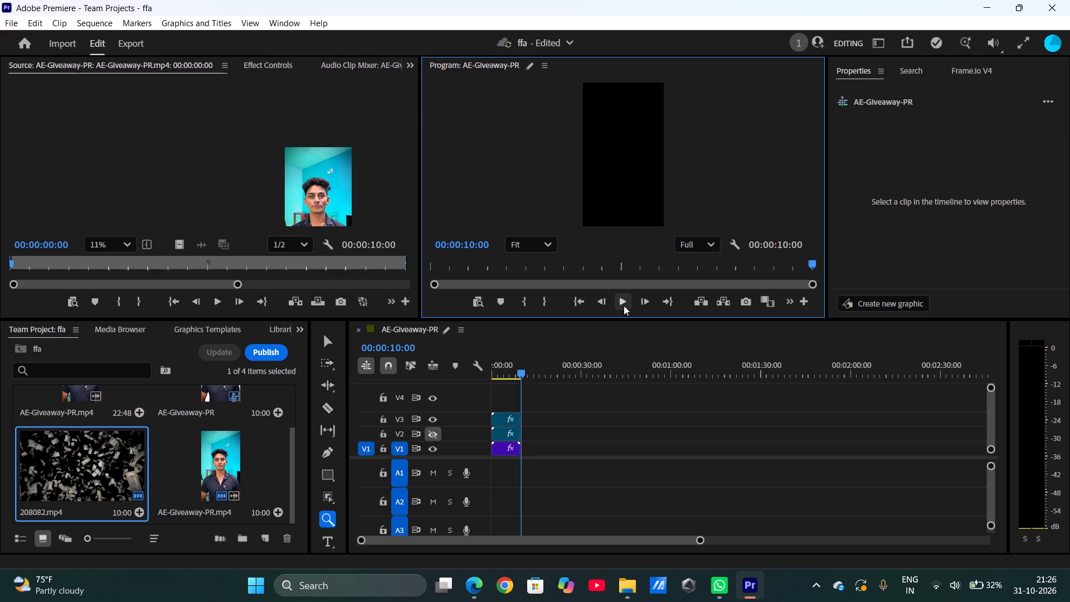
# Play the sequence from the start to check the composite with the V2 track hidden.
pyautogui.click(576, 304)
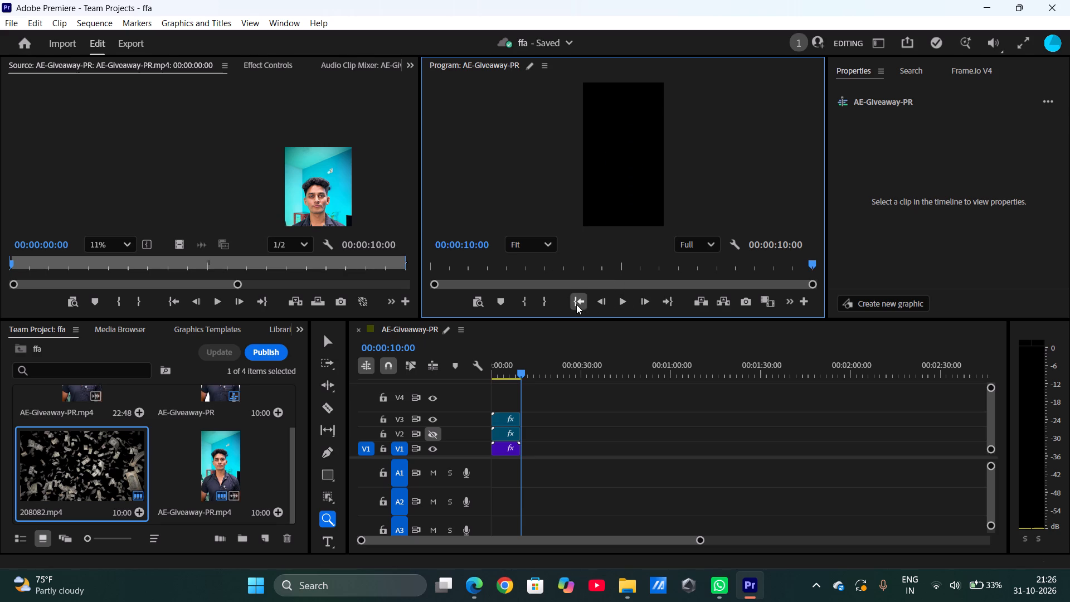
pyautogui.click(613, 305)
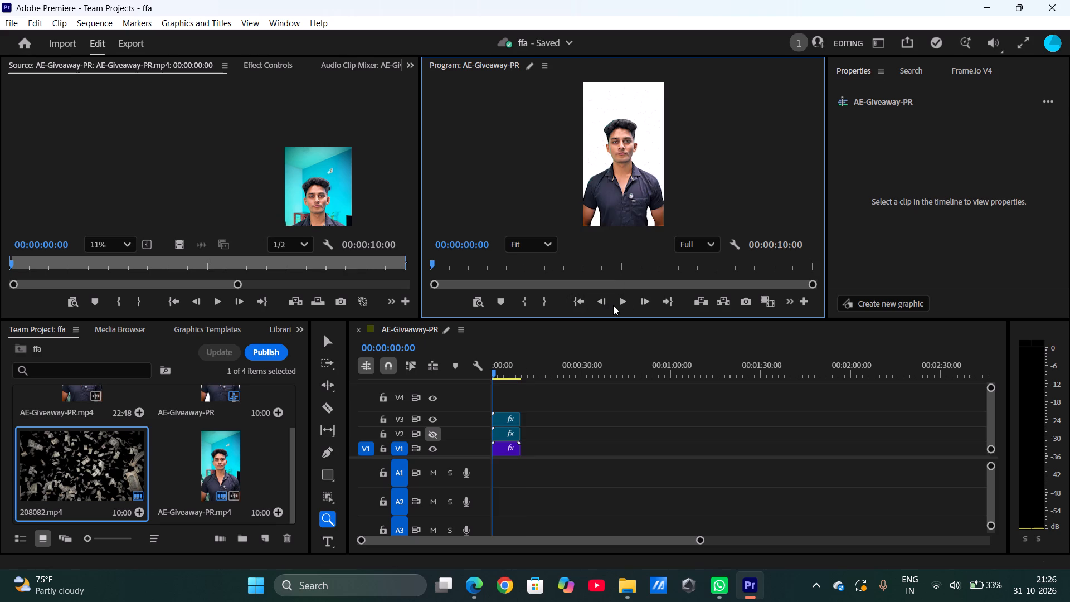
pyautogui.click(624, 303)
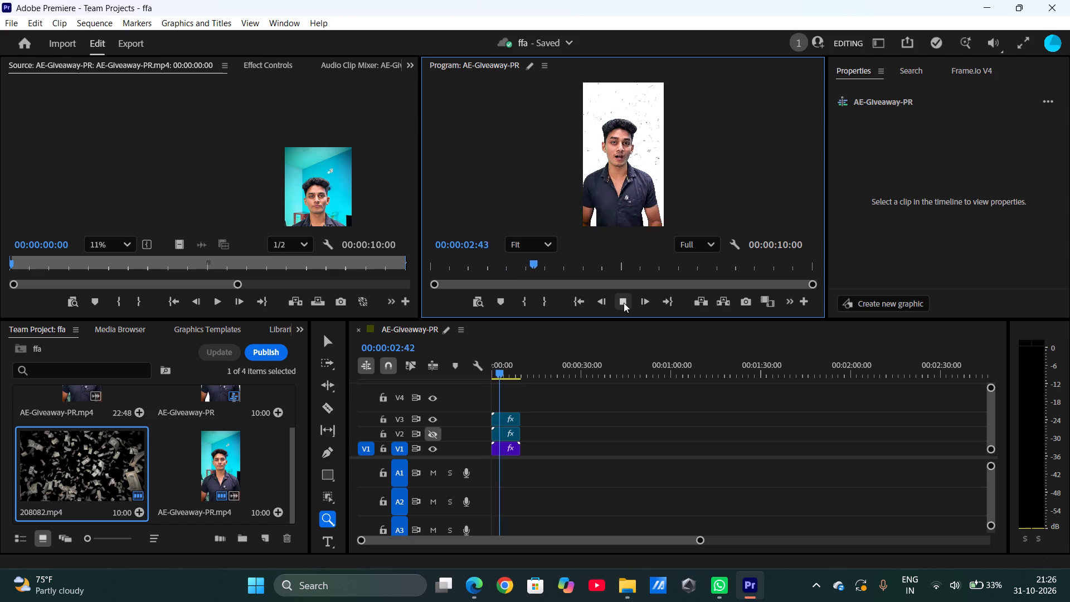
pyautogui.click(624, 303)
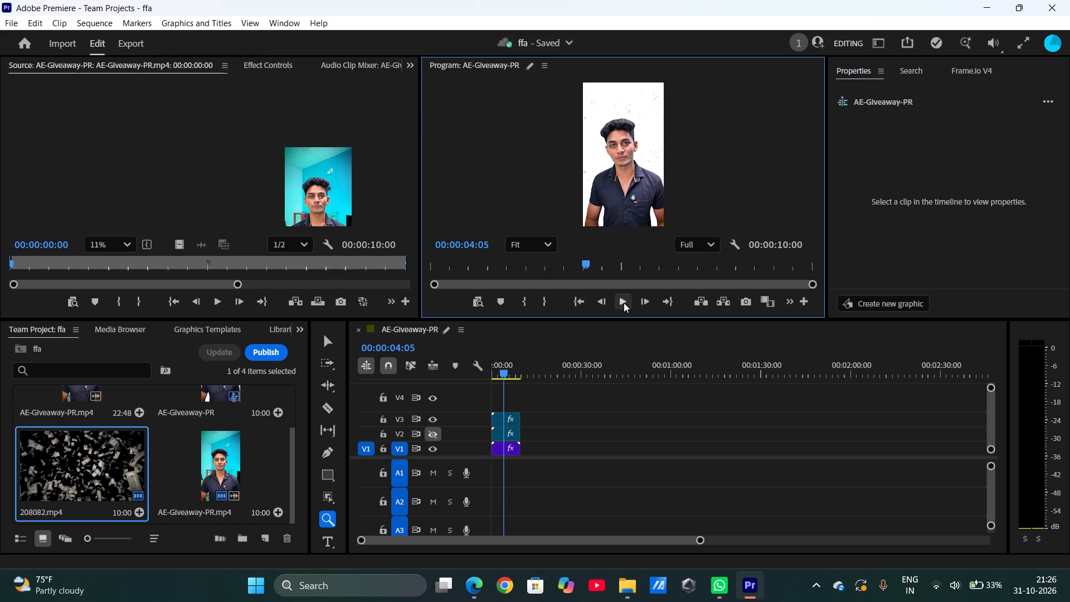
pyautogui.click(624, 303)
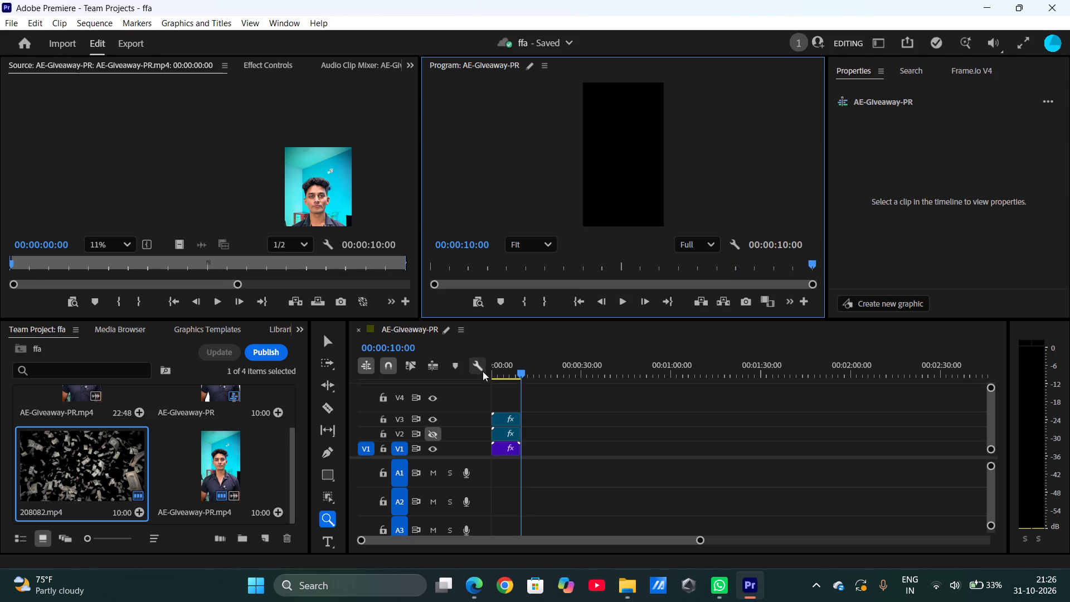
# Turn the V2 track output back on and play the sequence to check the composite.
pyautogui.click(426, 433)
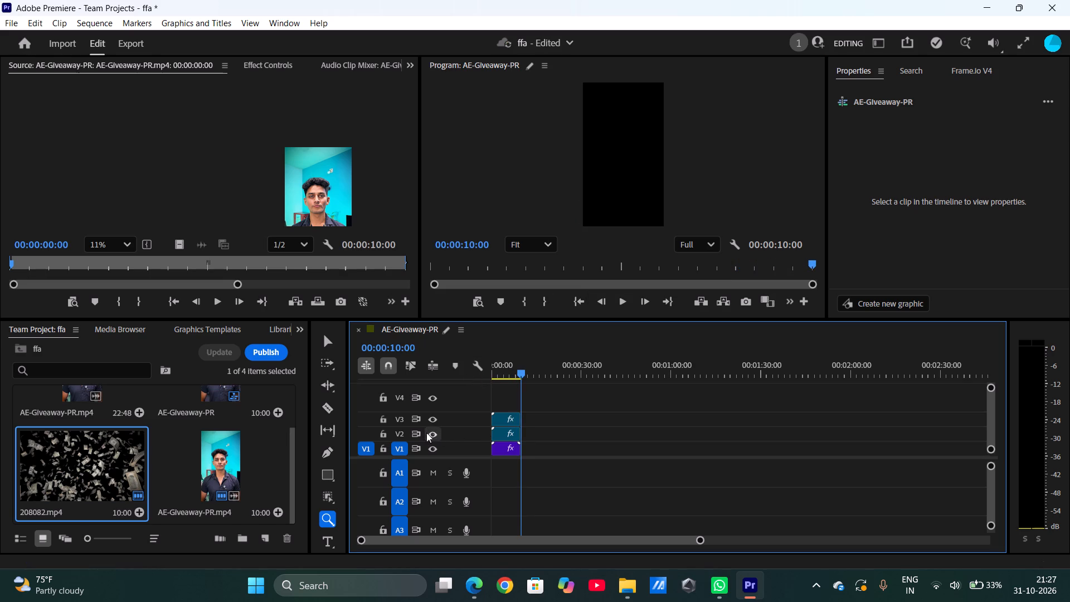
pyautogui.click(623, 299)
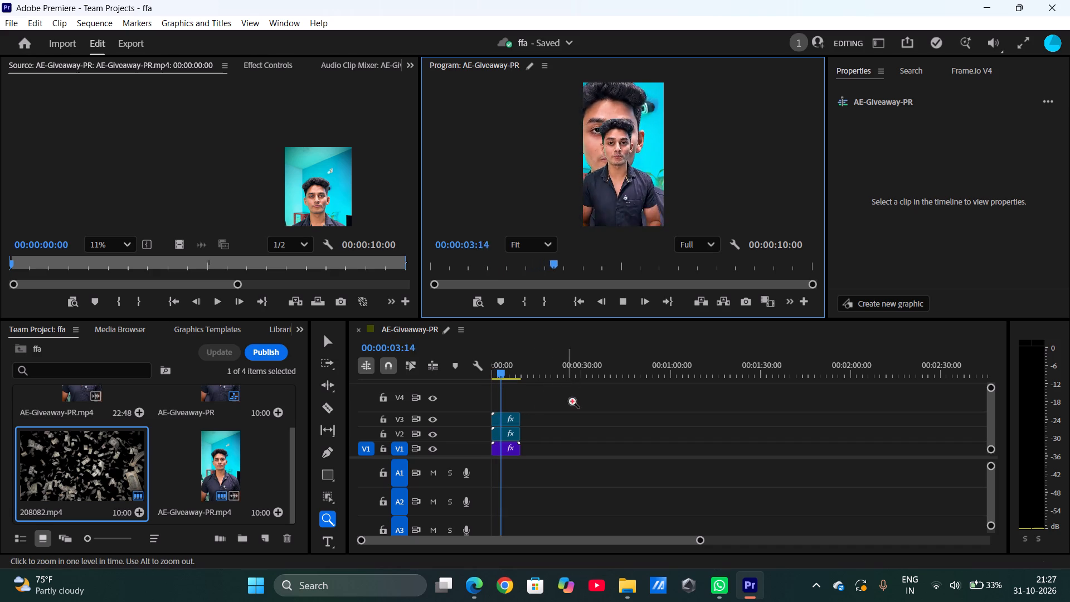
pyautogui.click(623, 302)
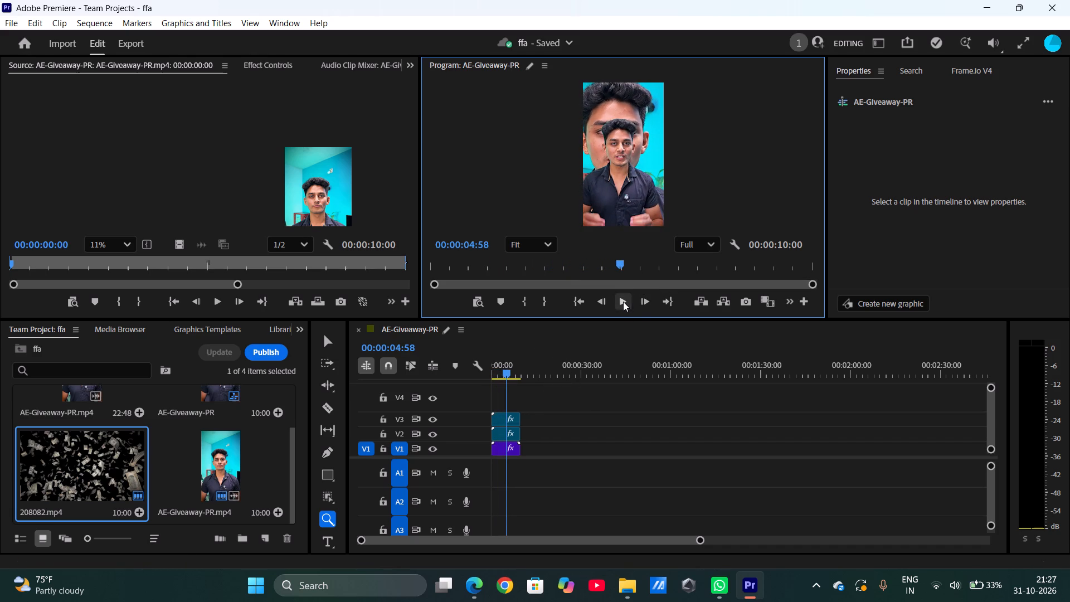
pyautogui.click(623, 302)
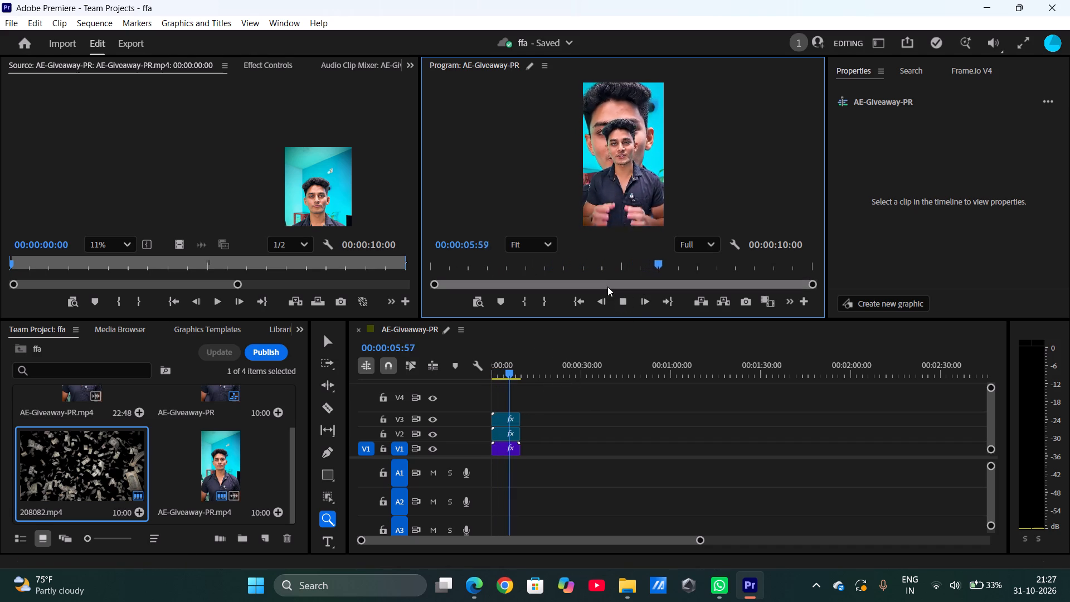
pyautogui.click(616, 302)
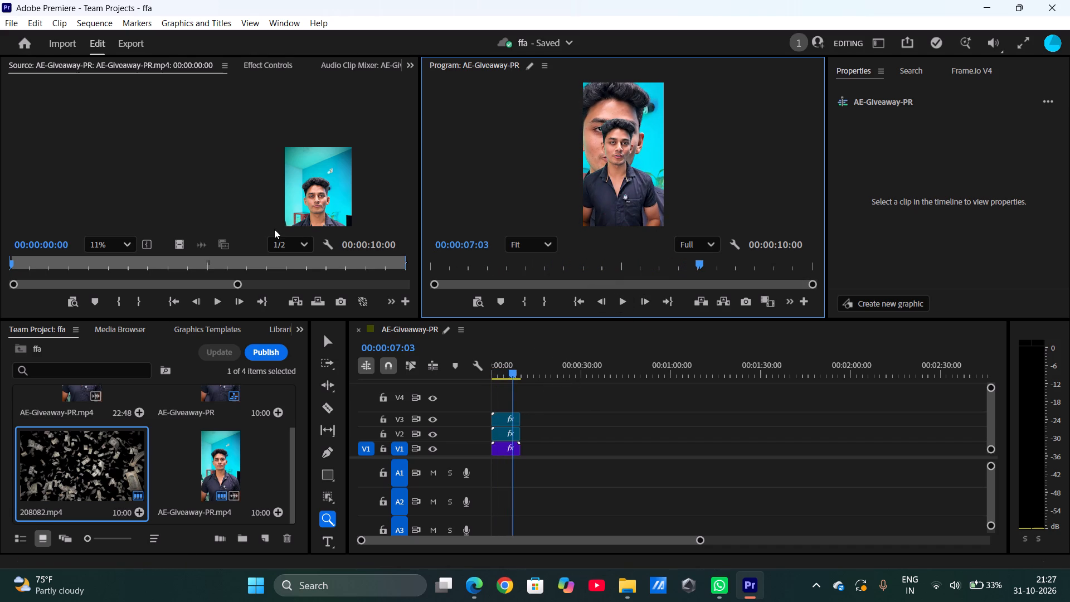
# Set the opacity of the AE-Giveaway-PR.mp4 clip on V2 to 0%.
pyautogui.scroll(-1, 274, 229)
pyautogui.click(270, 56)
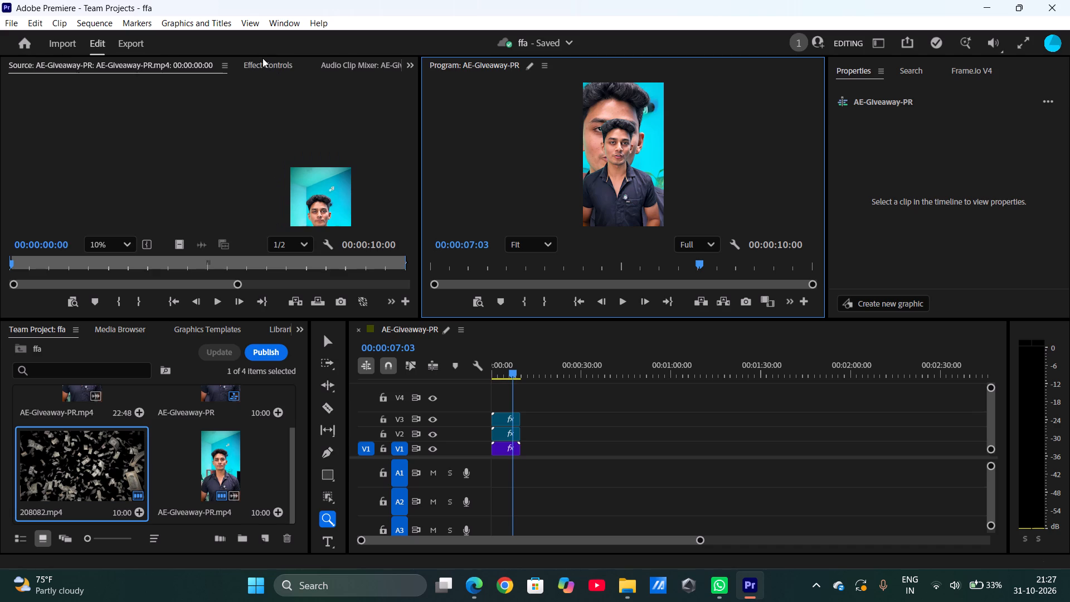
pyautogui.click(262, 58)
pyautogui.click(274, 70)
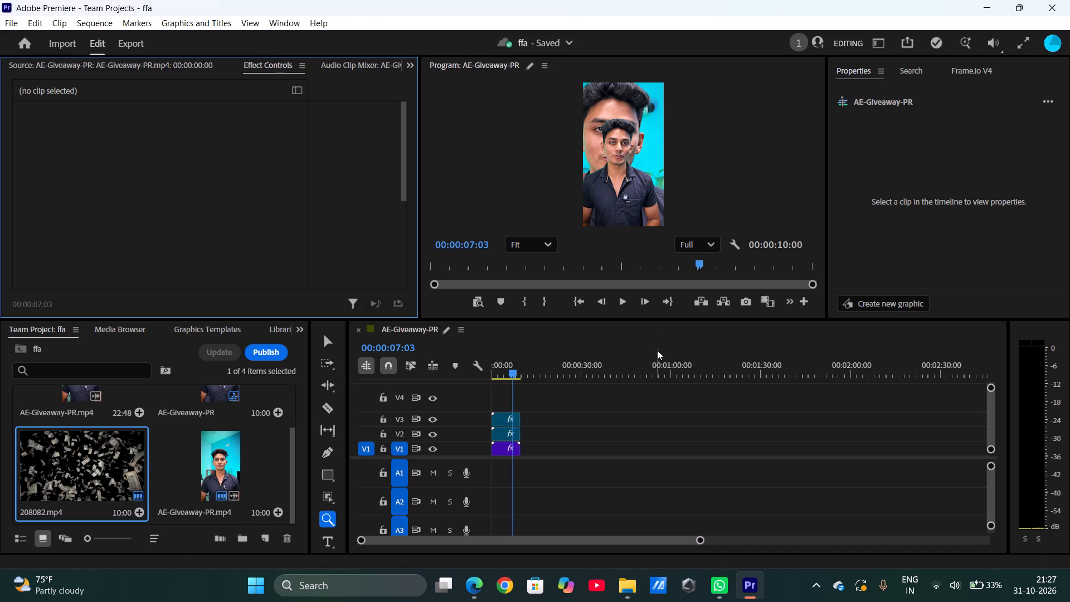
pyautogui.click(513, 438)
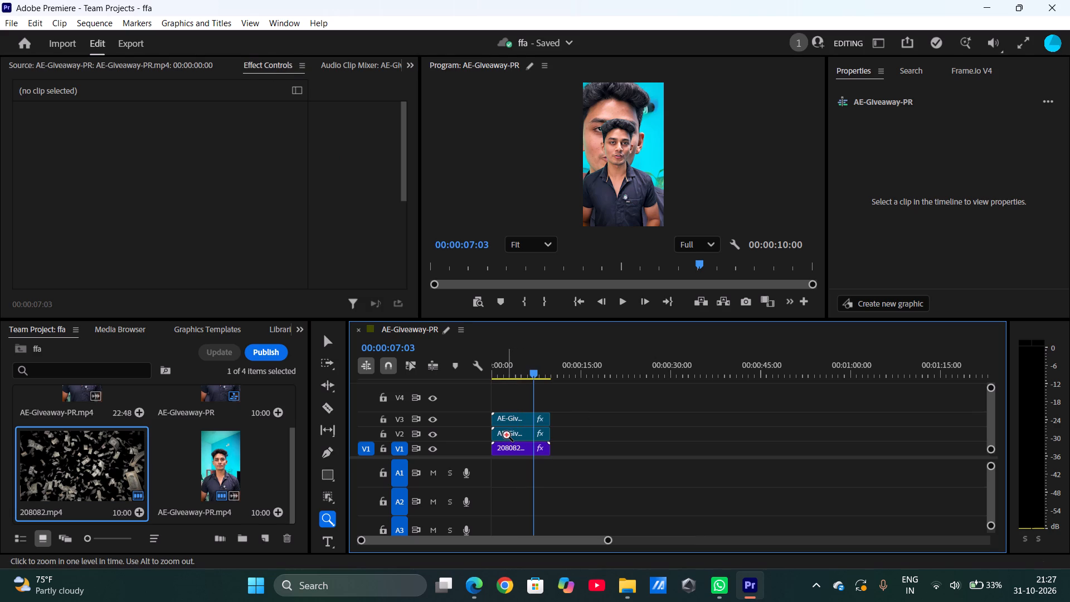
pyautogui.click(507, 434)
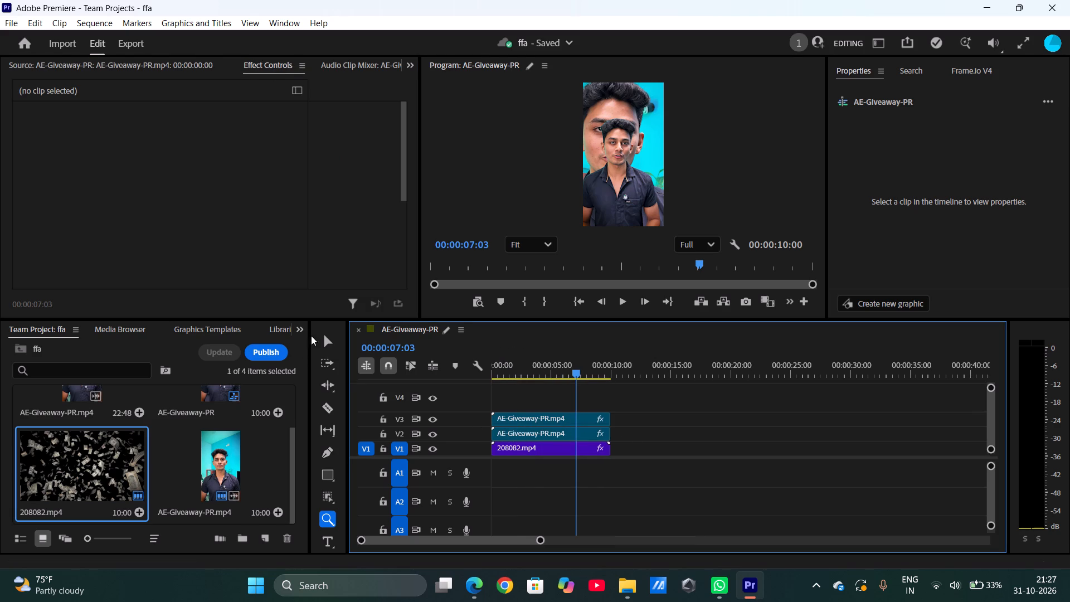
pyautogui.click(334, 337)
pyautogui.click(547, 427)
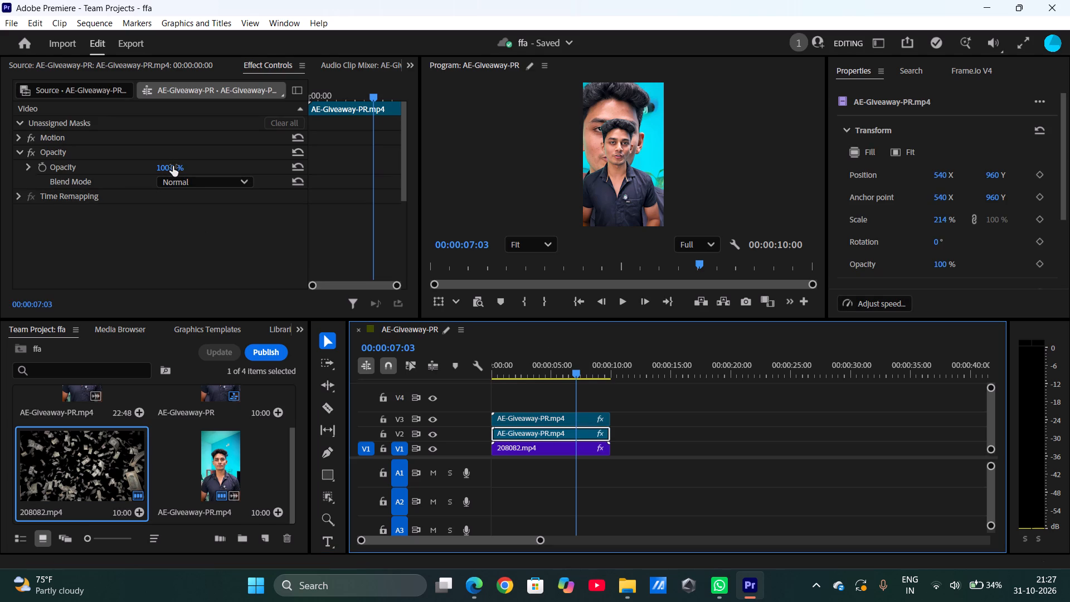
pyautogui.moveTo(173, 166); pyautogui.dragTo(144, 169)
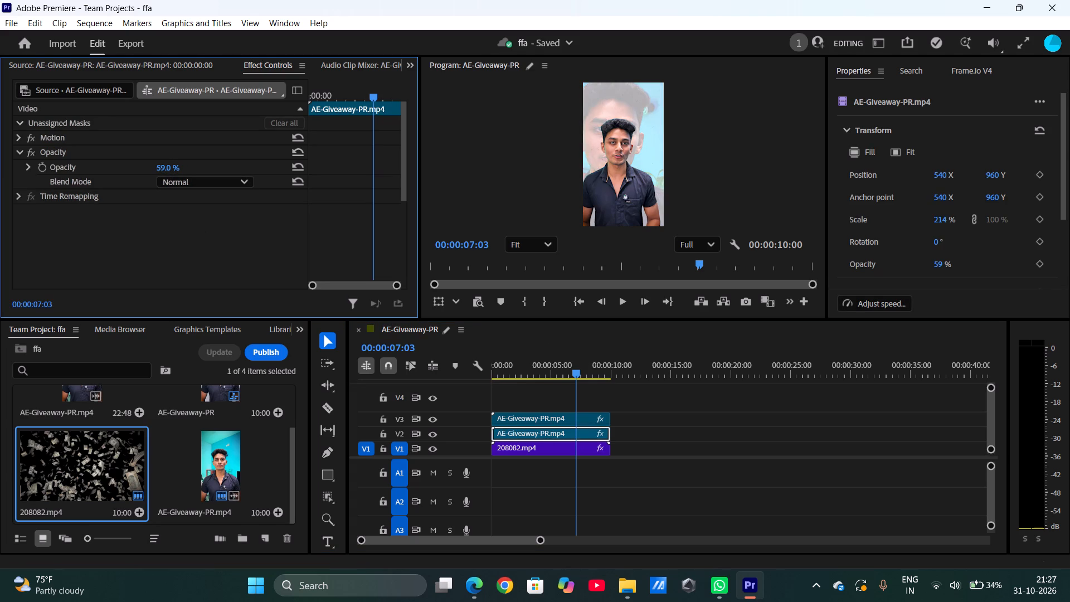
pyautogui.moveTo(144, 169); pyautogui.dragTo(124, 166)
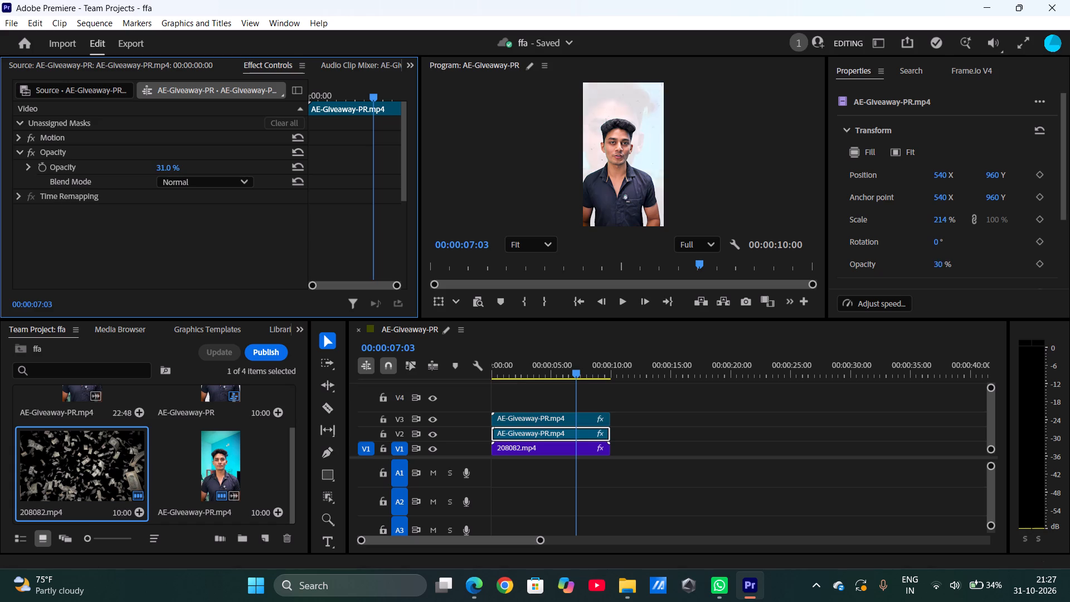
pyautogui.moveTo(124, 166); pyautogui.dragTo(130, 165)
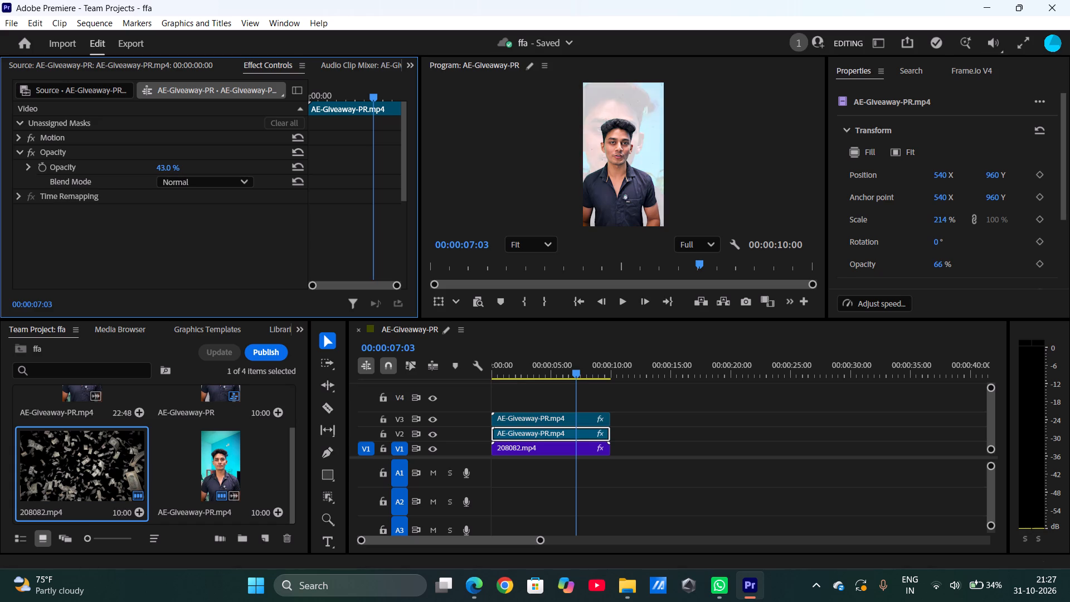
pyautogui.moveTo(130, 165); pyautogui.dragTo(89, 152)
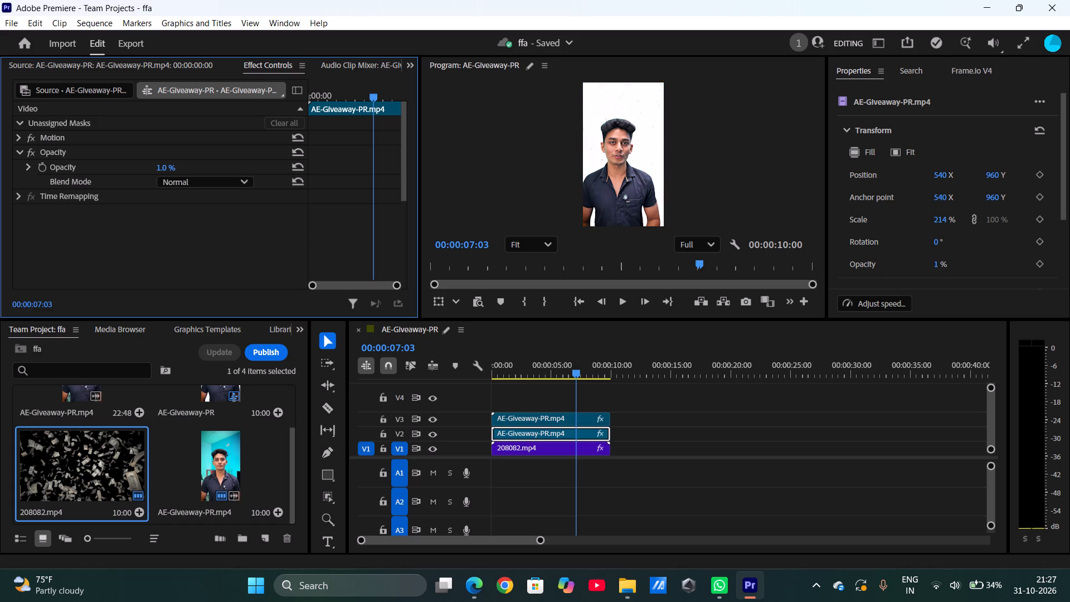
pyautogui.moveTo(89, 152); pyautogui.dragTo(79, 152)
pyautogui.moveTo(79, 152); pyautogui.dragTo(125, 149)
pyautogui.moveTo(125, 149); pyautogui.dragTo(119, 149)
pyautogui.scroll(1, 133, 170)
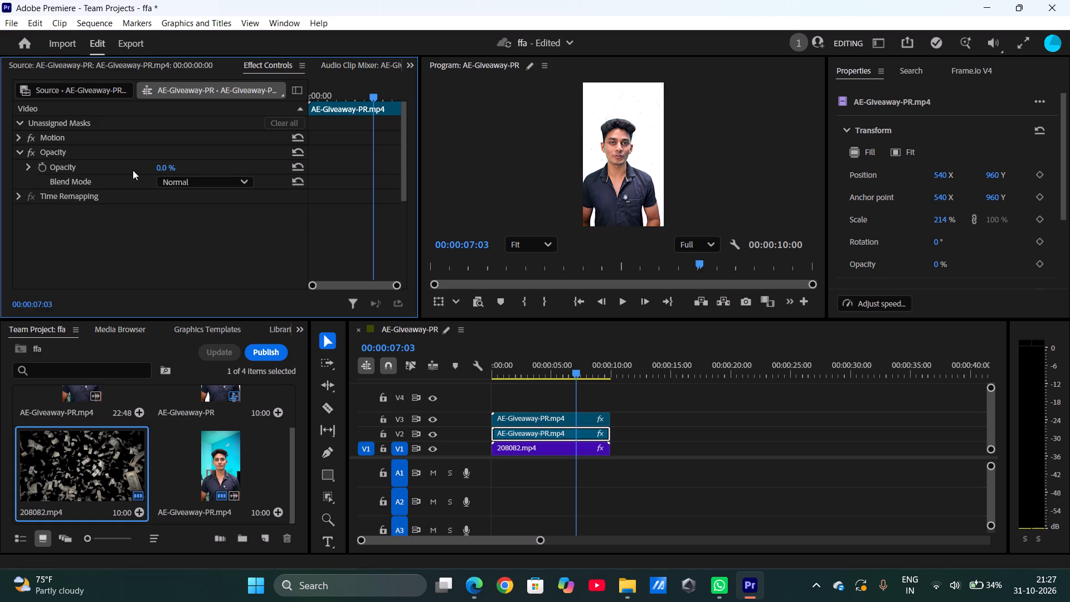
# Review the V2 clip's blend mode options and keep it on Normal.
pyautogui.click(170, 185)
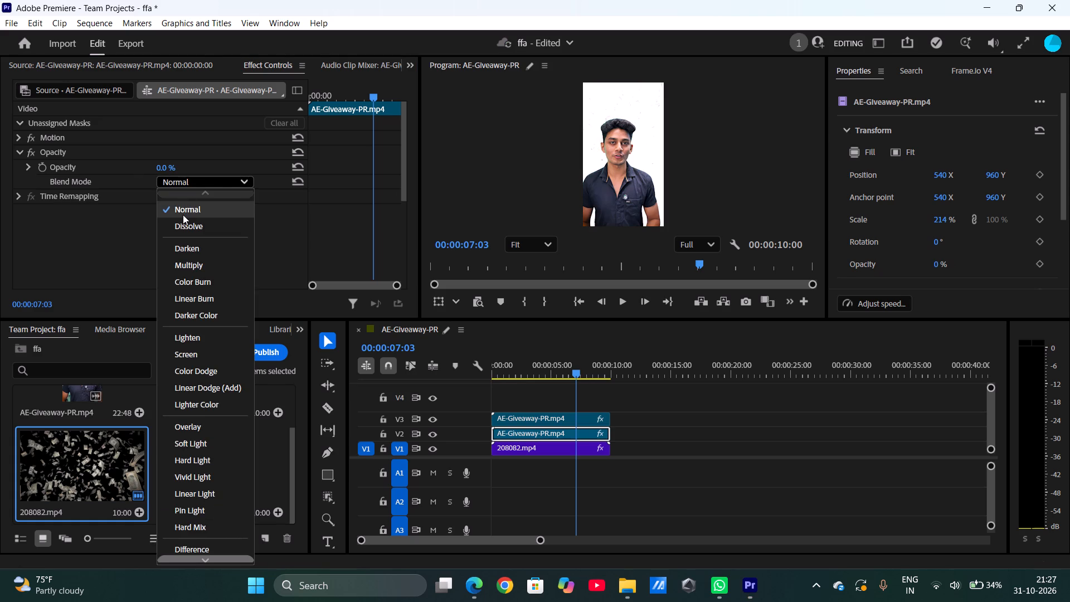
pyautogui.click(183, 215)
pyautogui.scroll(1, 106, 217)
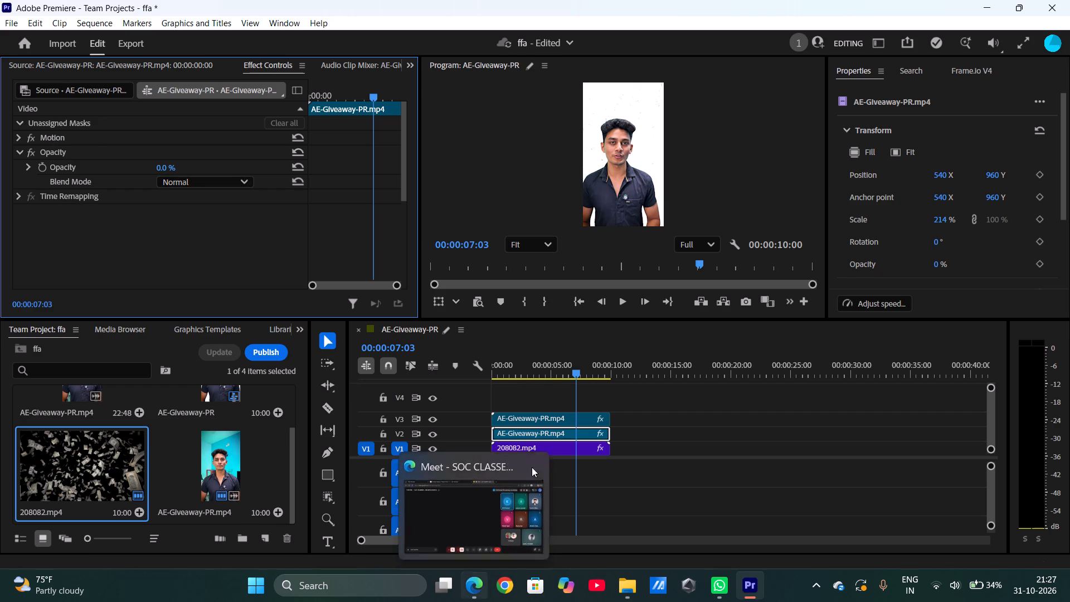
# Close the Meet window in the Edge browser.
pyautogui.click(531, 470)
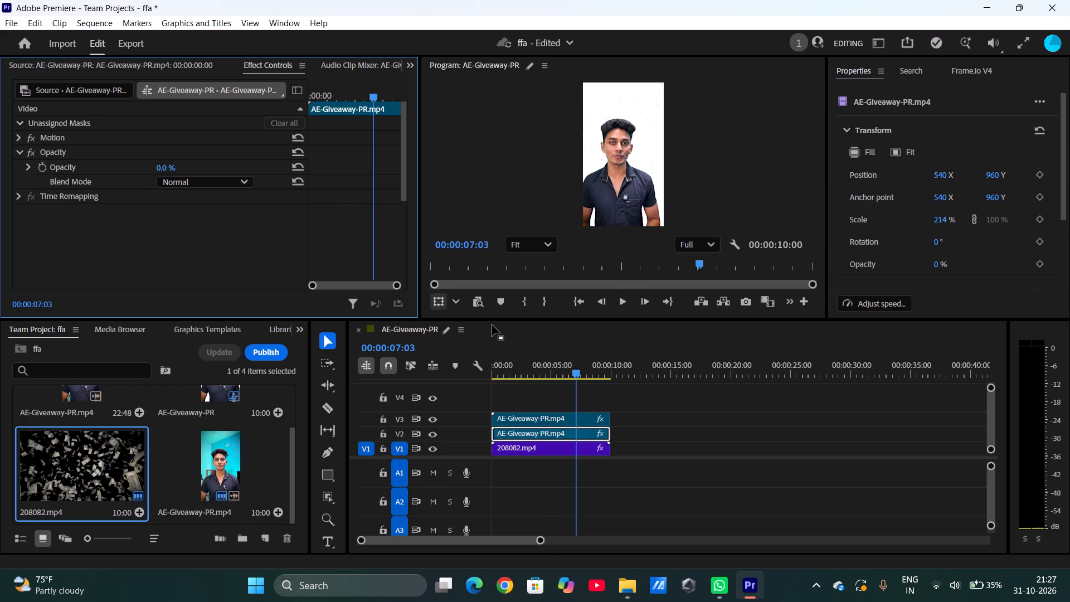
# Examine the effect settings of the clips on V3, V1 and V2 in turn.
pyautogui.click(527, 421)
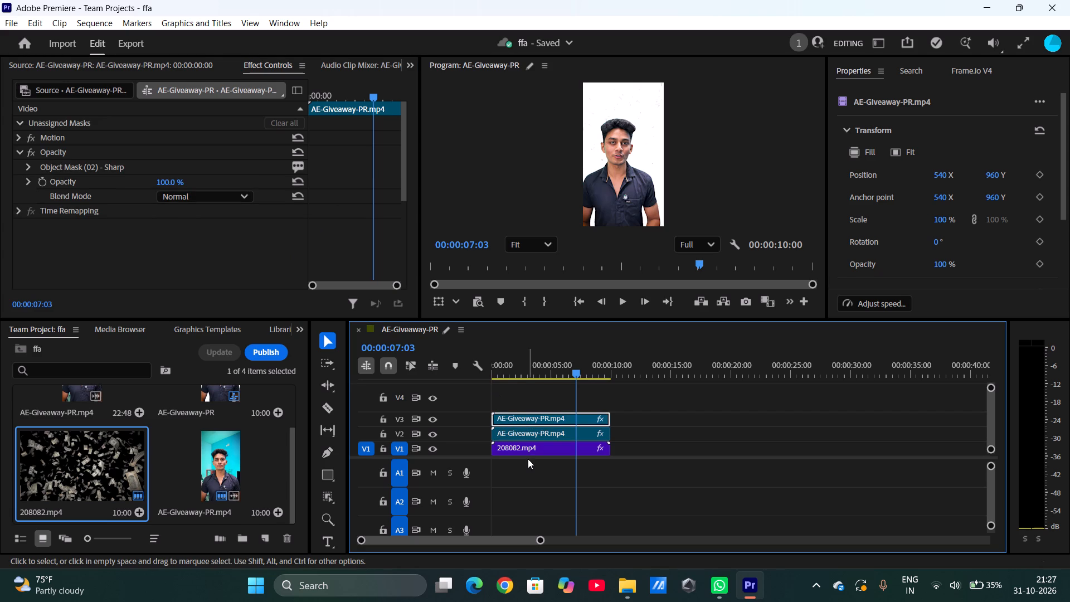
pyautogui.click(528, 459)
pyautogui.moveTo(528, 459); pyautogui.dragTo(517, 444)
pyautogui.click(517, 444)
pyautogui.click(507, 444)
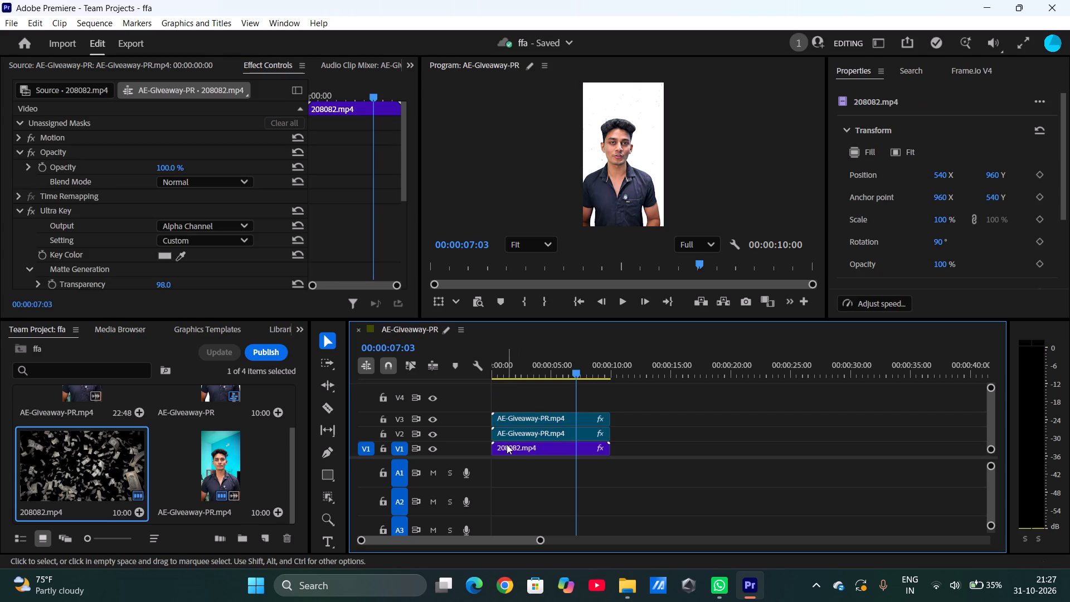
pyautogui.click(513, 429)
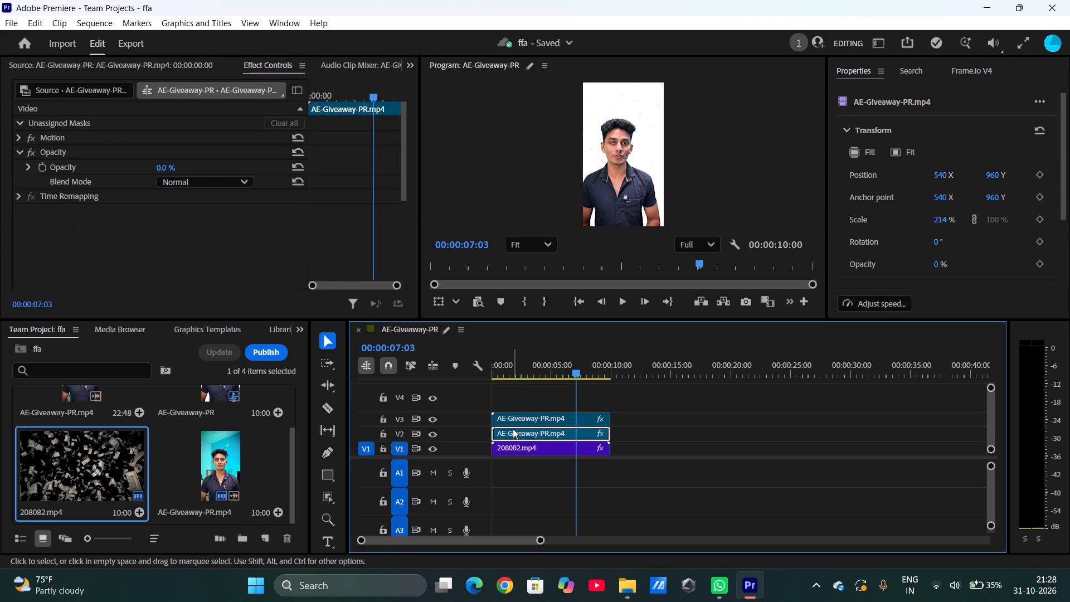
pyautogui.click(513, 429)
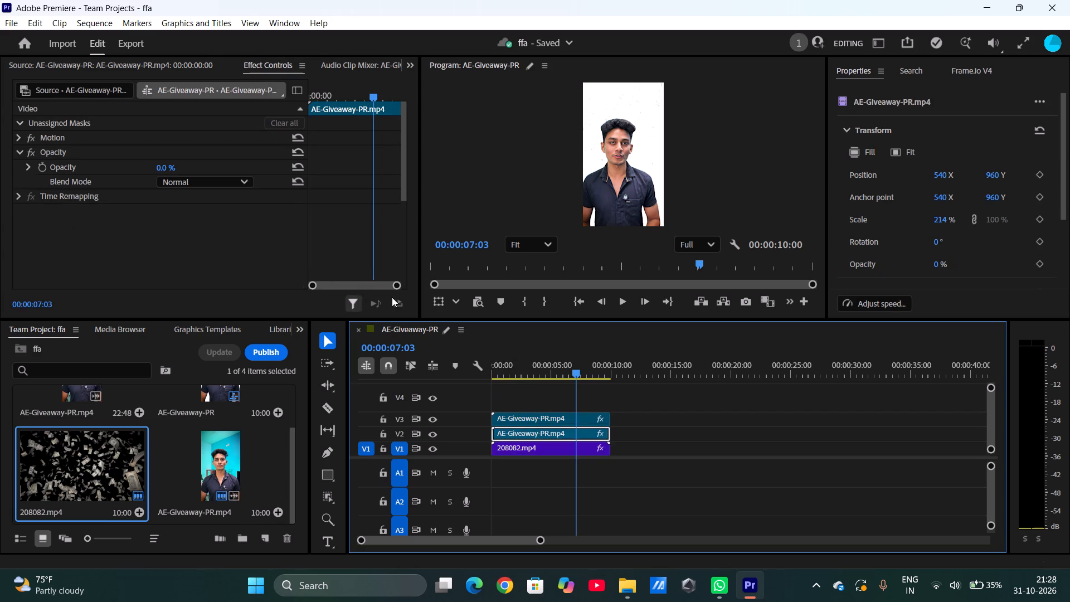
# Play the first few seconds of the sequence from the start to check the composite.
pyautogui.click(582, 303)
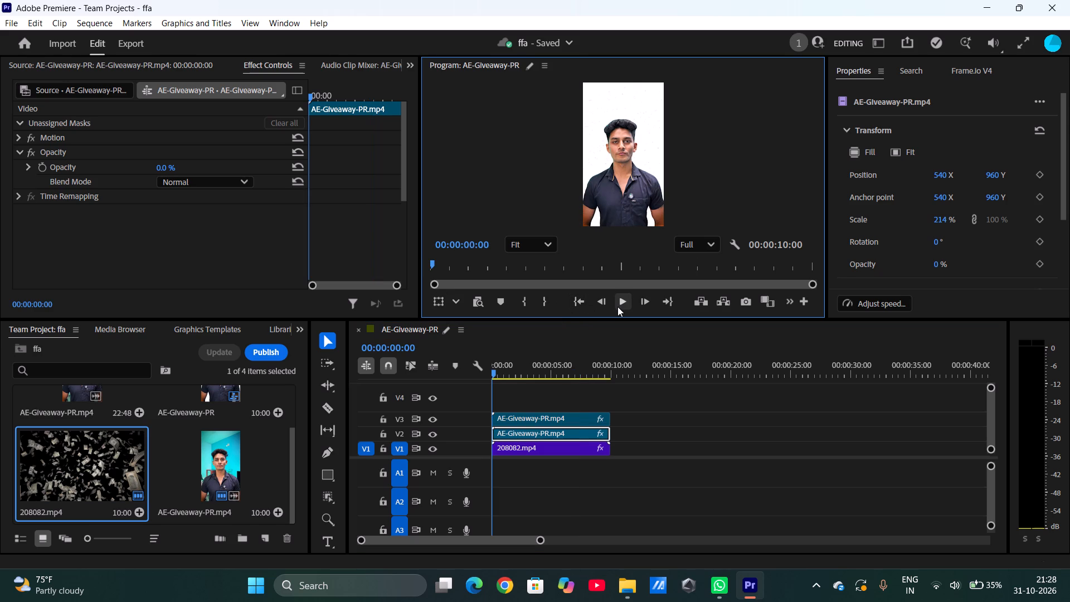
pyautogui.click(617, 307)
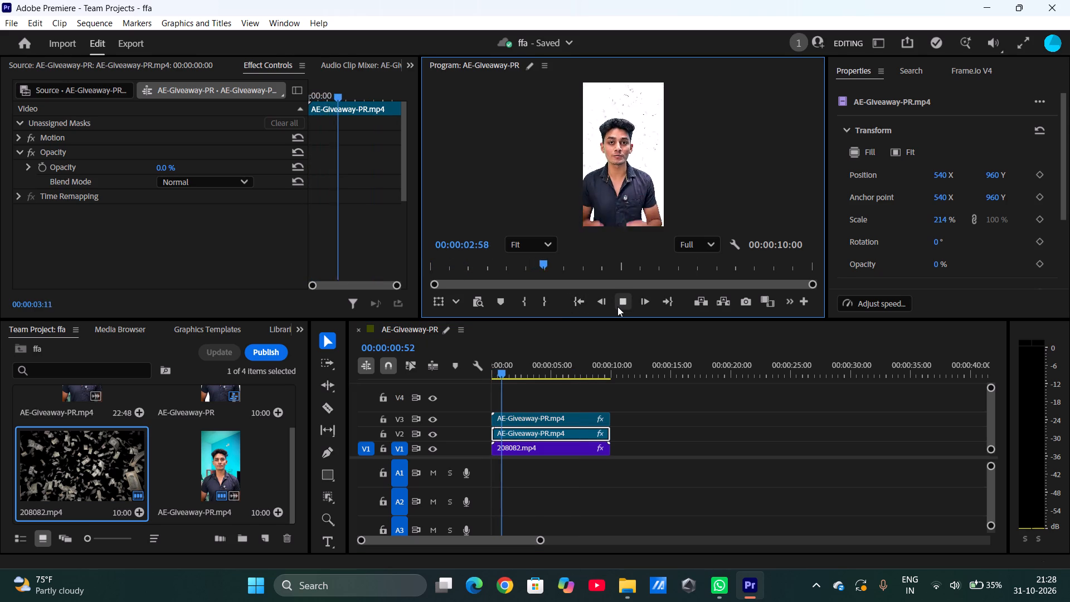
pyautogui.click(617, 307)
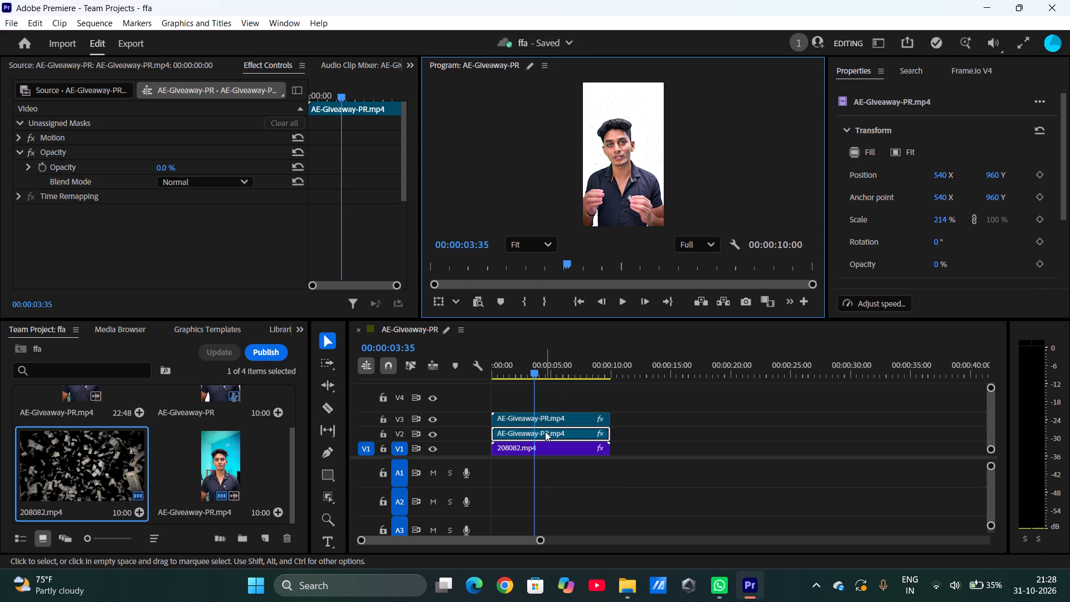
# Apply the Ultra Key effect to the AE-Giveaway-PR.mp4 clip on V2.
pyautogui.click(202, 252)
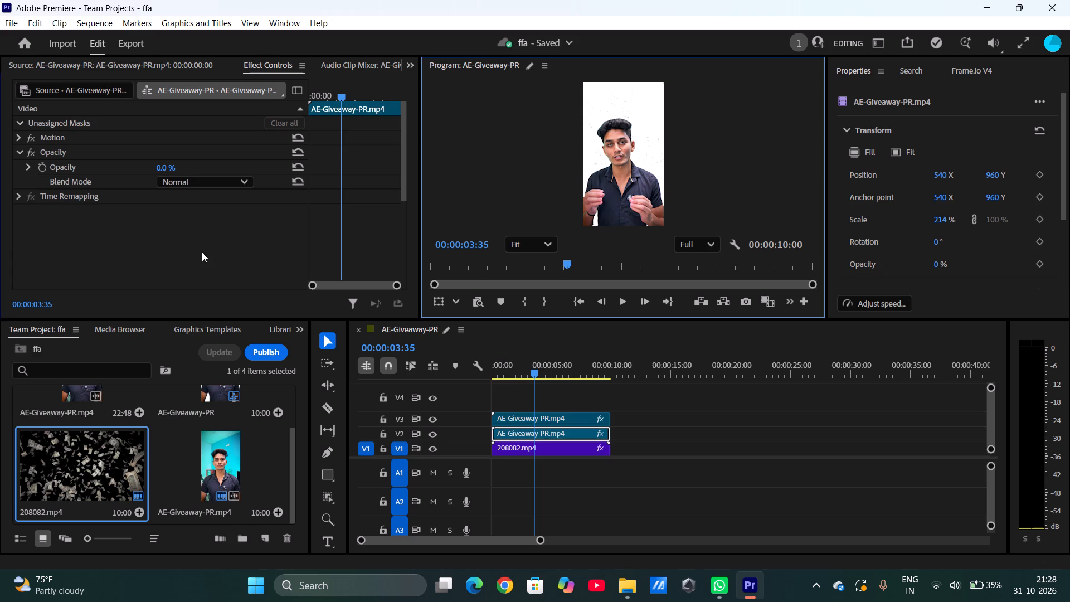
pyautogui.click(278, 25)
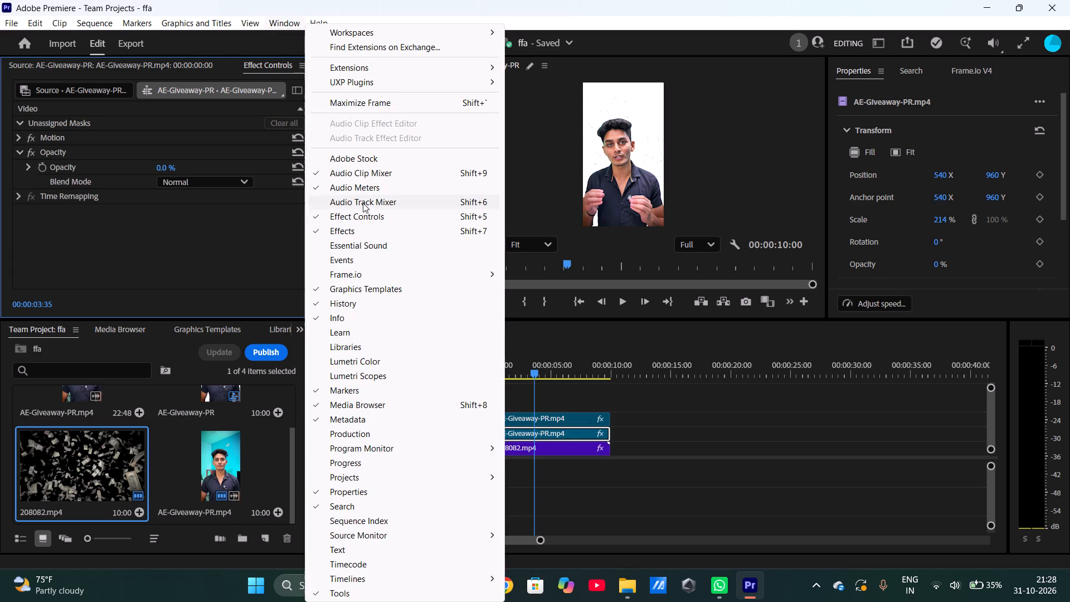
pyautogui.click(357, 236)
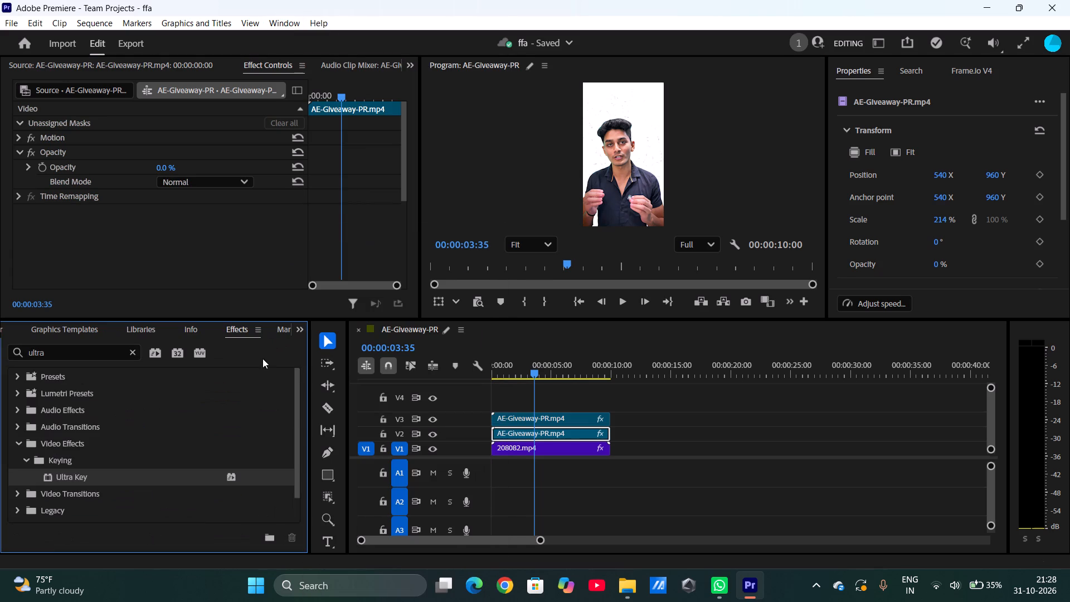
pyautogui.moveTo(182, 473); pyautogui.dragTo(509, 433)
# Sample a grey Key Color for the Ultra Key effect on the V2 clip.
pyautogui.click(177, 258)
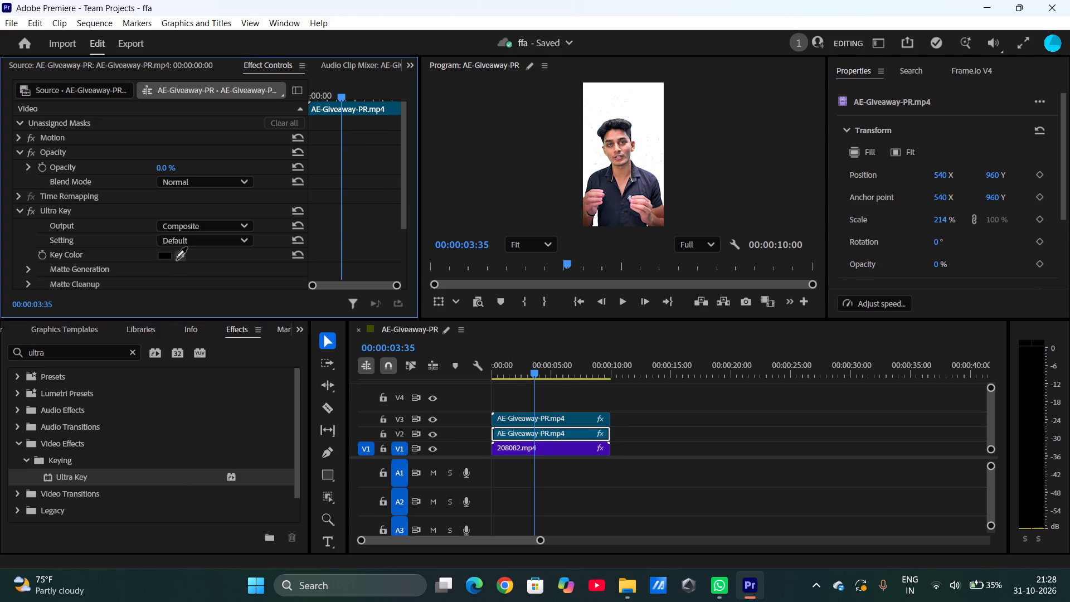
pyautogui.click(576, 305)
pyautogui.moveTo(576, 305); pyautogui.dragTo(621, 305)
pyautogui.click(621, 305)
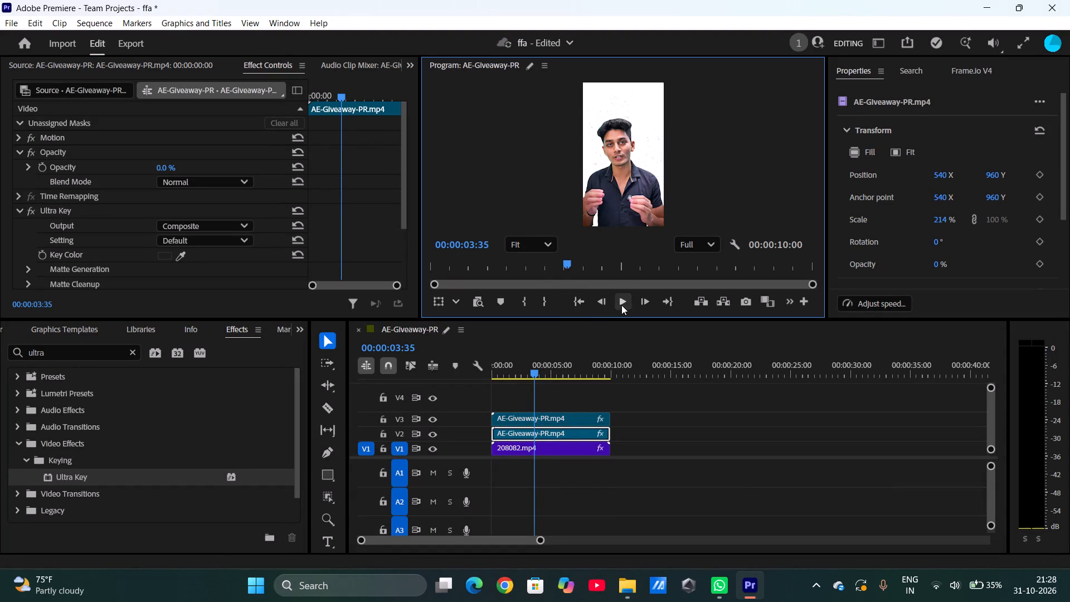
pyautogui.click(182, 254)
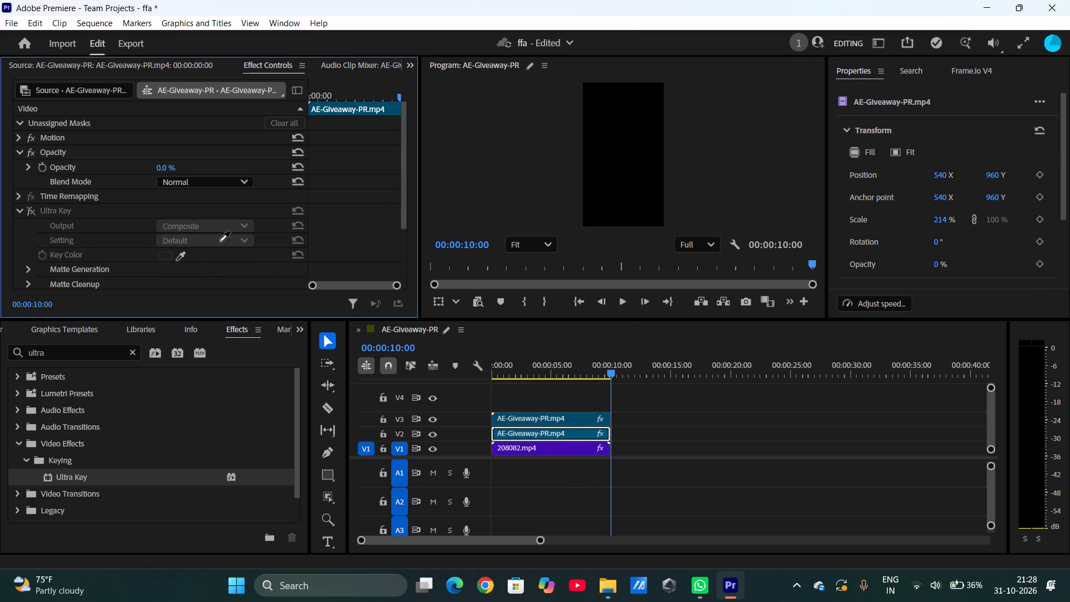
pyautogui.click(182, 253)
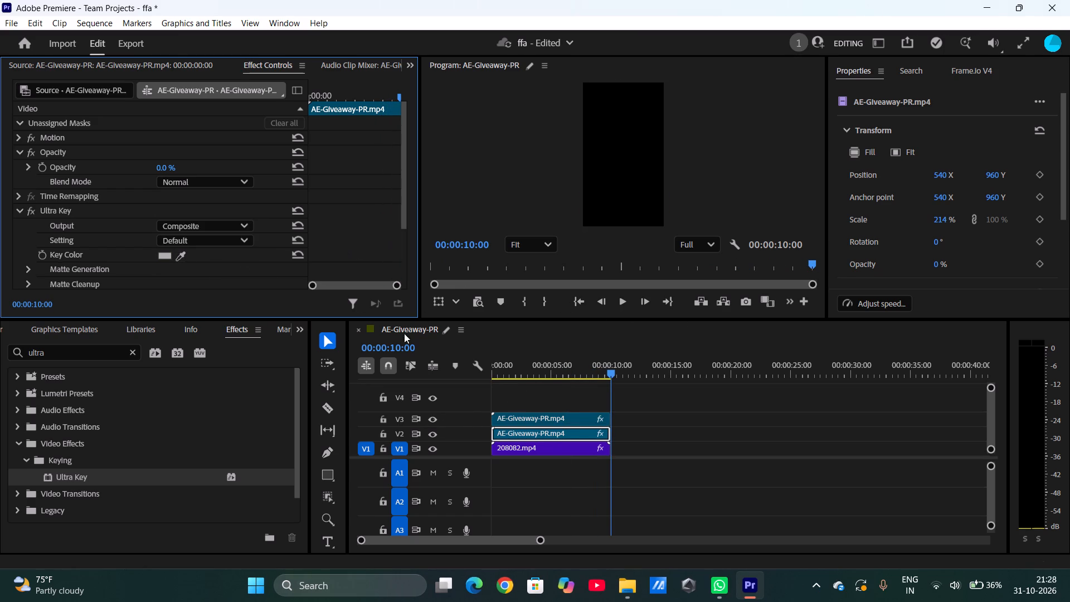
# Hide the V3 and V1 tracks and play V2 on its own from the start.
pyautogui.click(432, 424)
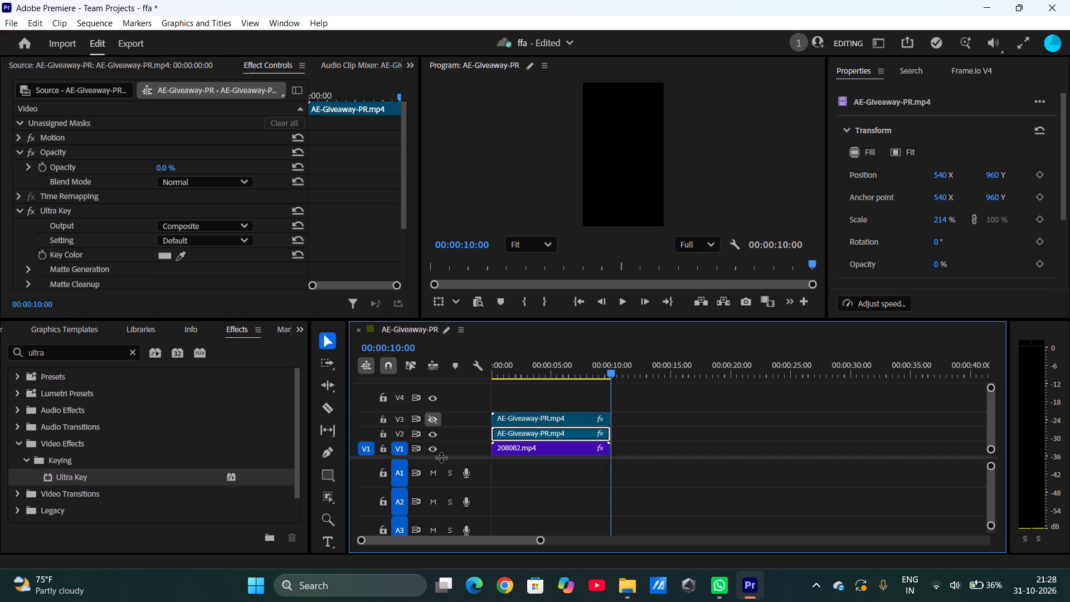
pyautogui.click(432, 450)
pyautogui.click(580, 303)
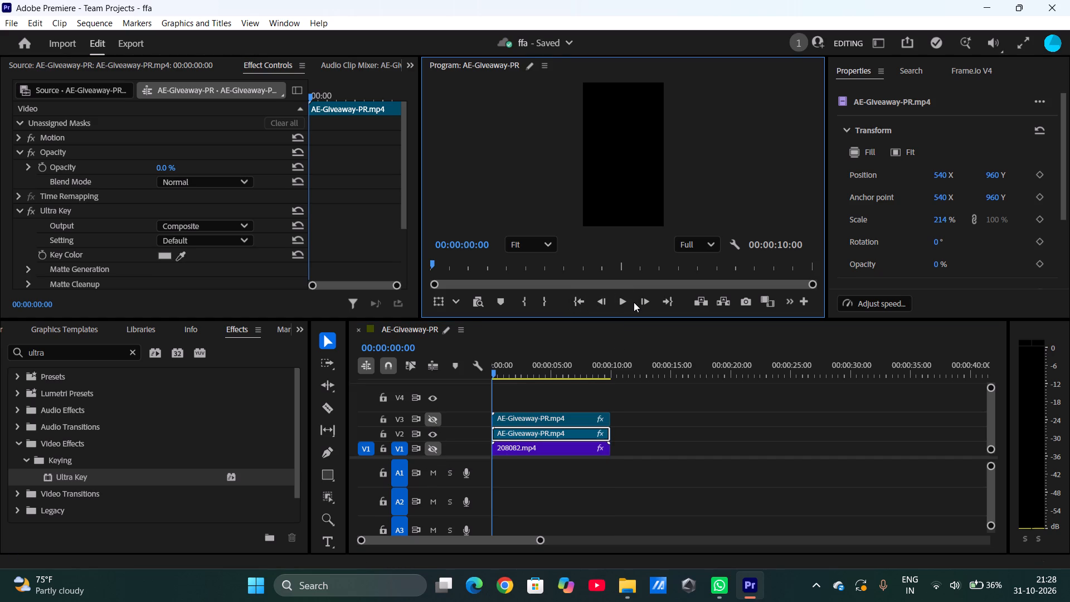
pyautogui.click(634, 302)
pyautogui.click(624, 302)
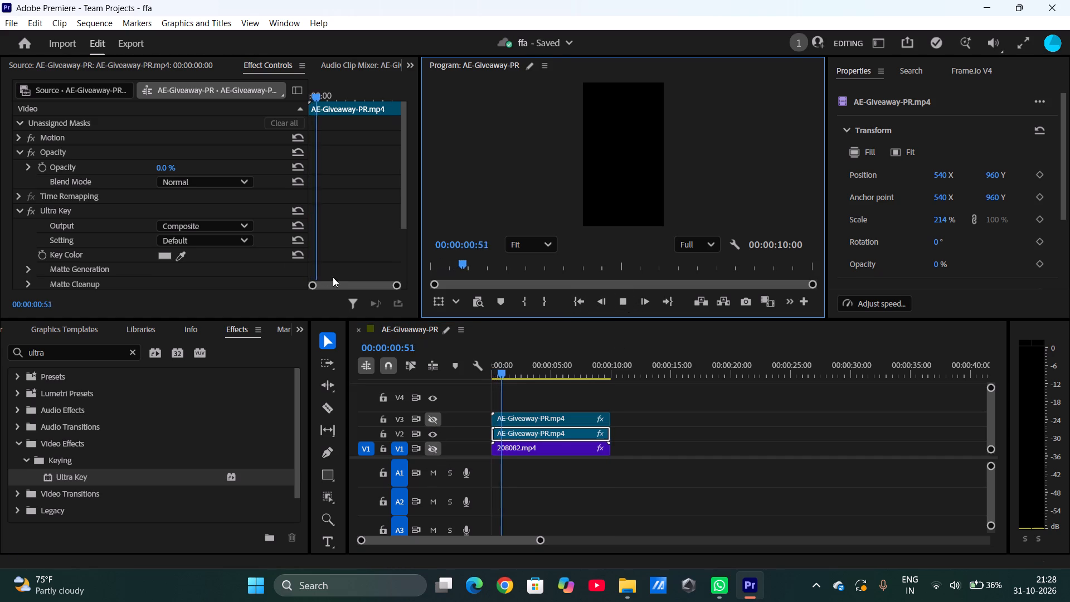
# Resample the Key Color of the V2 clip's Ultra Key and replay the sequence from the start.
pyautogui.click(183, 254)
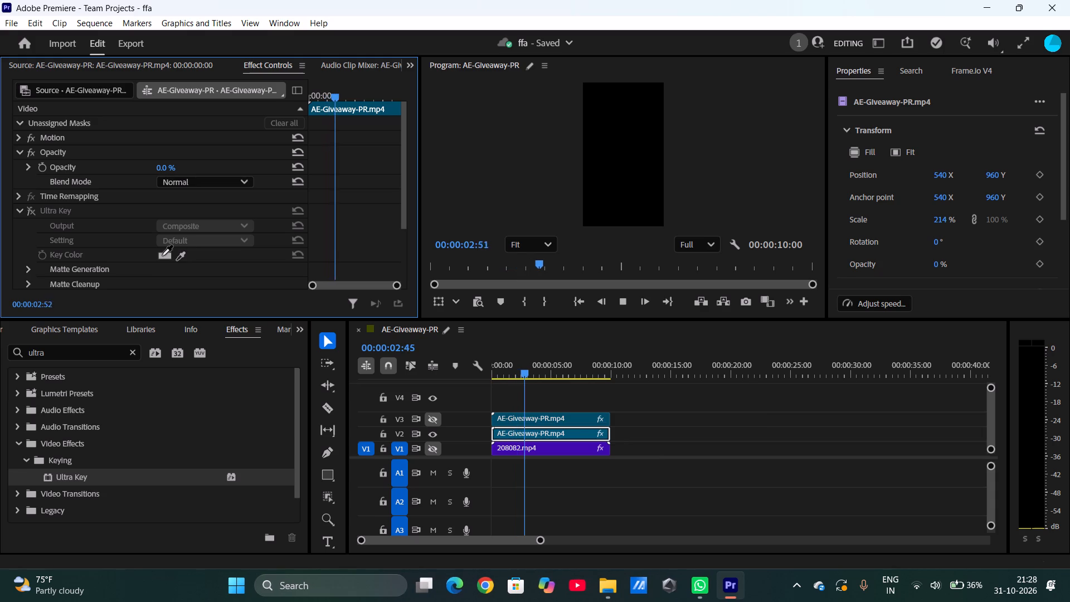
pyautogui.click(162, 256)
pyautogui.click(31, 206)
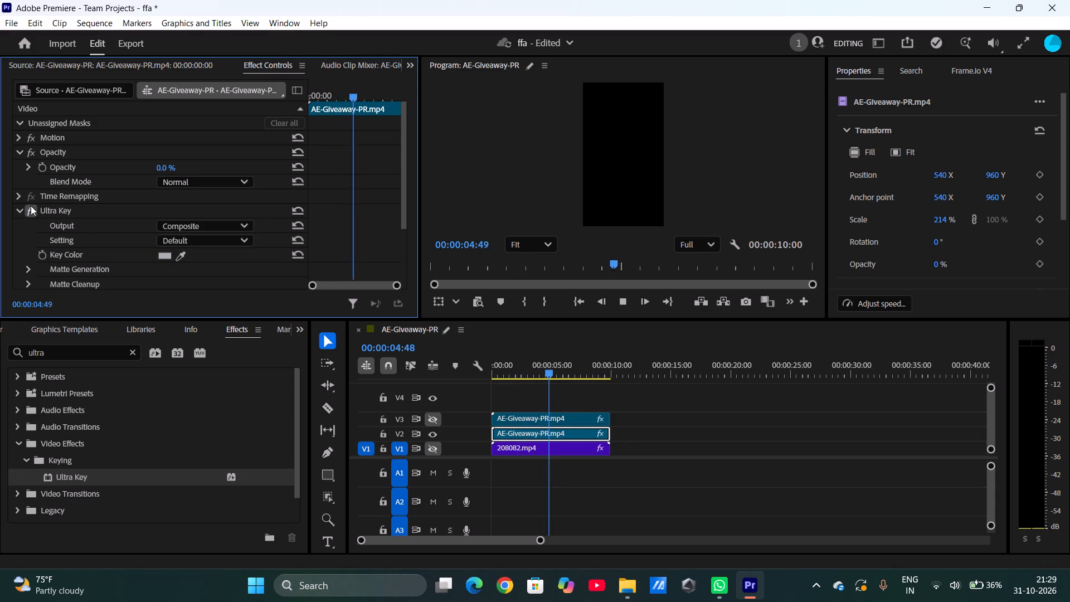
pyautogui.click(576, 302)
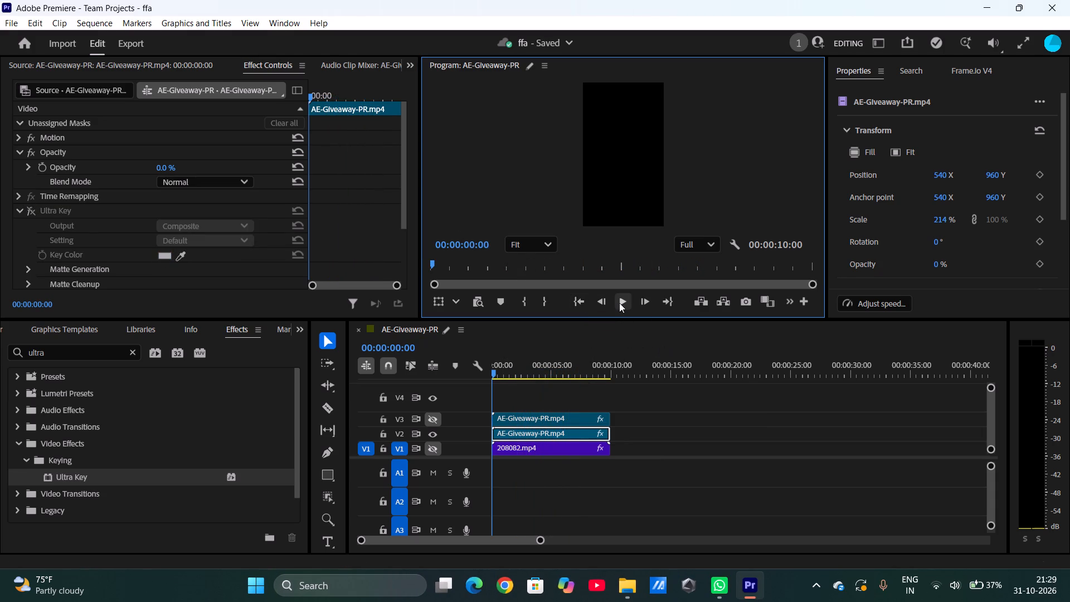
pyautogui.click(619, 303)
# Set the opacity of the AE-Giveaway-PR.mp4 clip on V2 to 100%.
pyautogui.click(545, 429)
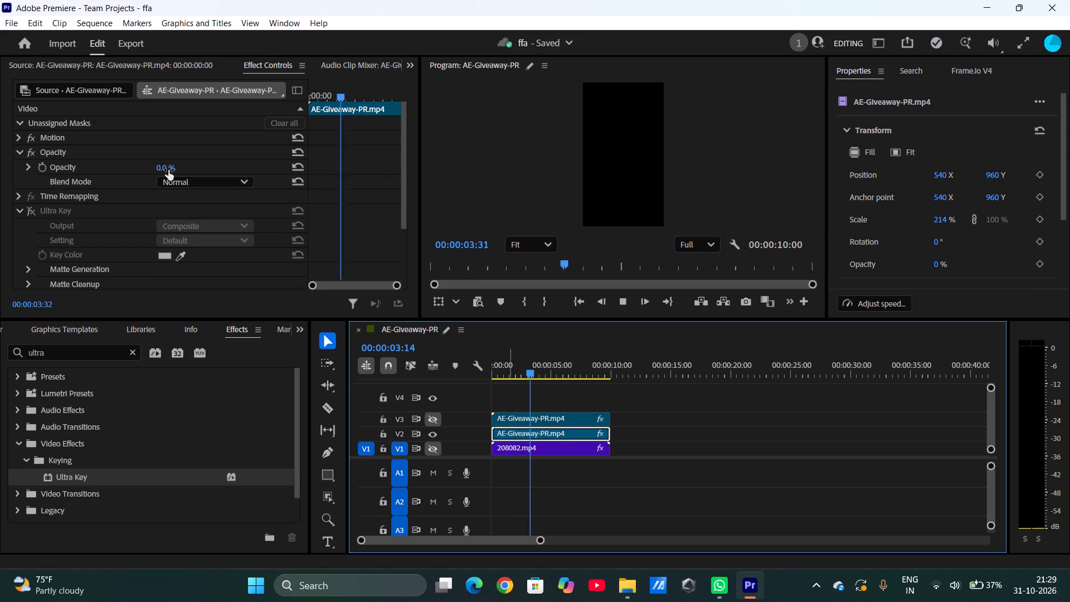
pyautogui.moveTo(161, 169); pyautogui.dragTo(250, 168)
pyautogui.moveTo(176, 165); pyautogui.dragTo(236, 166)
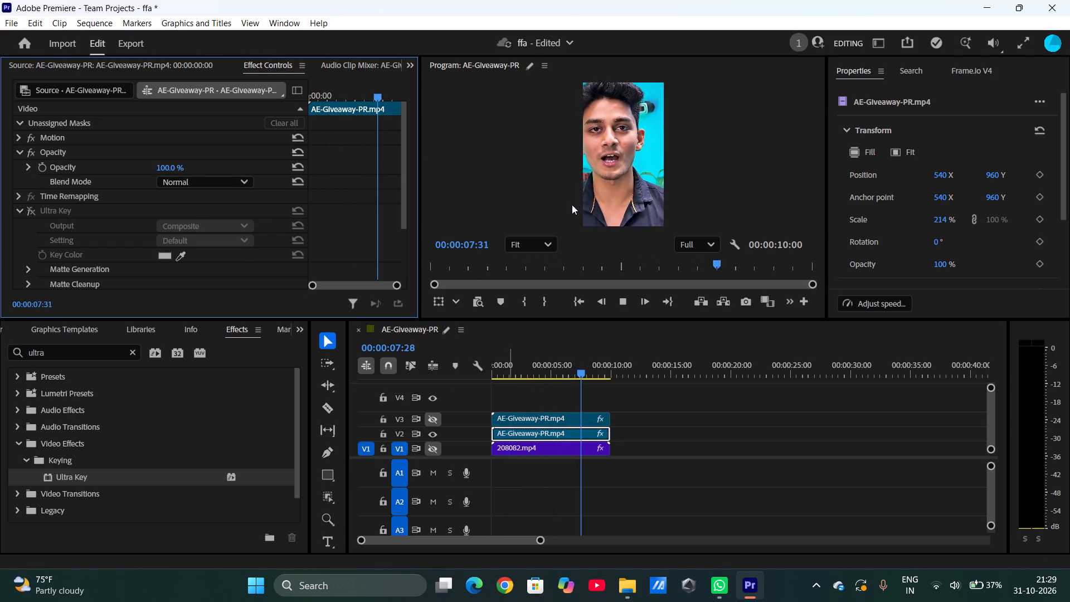
# Set the program monitor zoom to 10% and play the sequence.
pyautogui.click(533, 239)
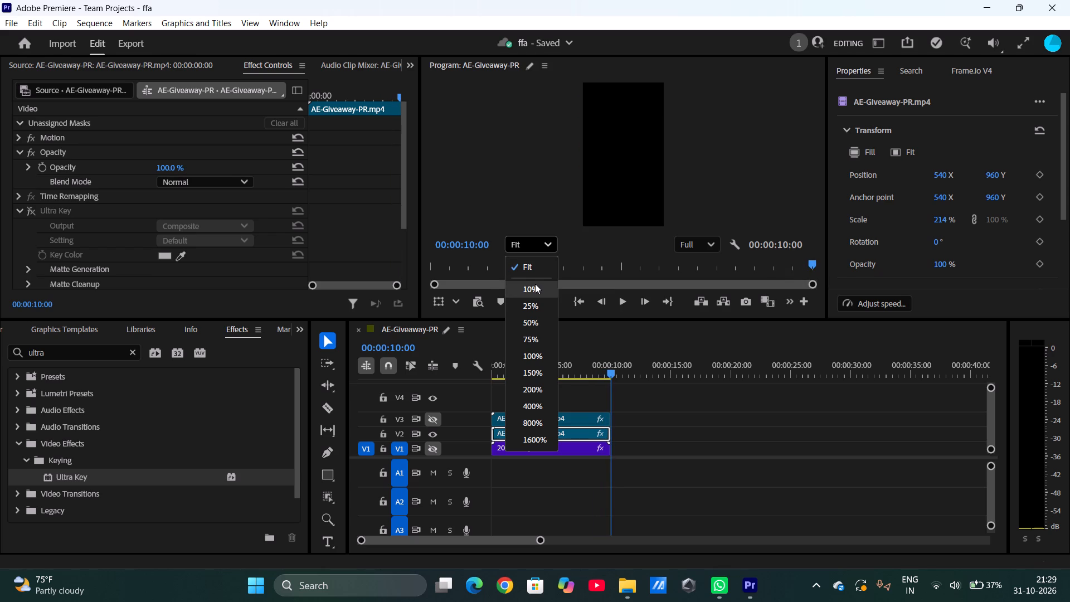
pyautogui.click(535, 284)
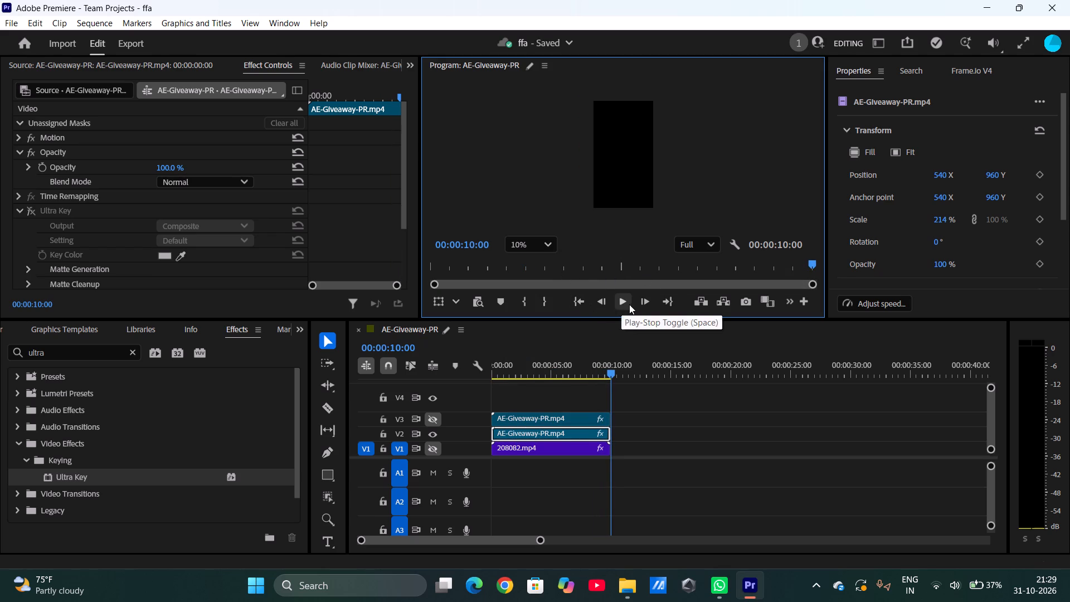
pyautogui.click(629, 304)
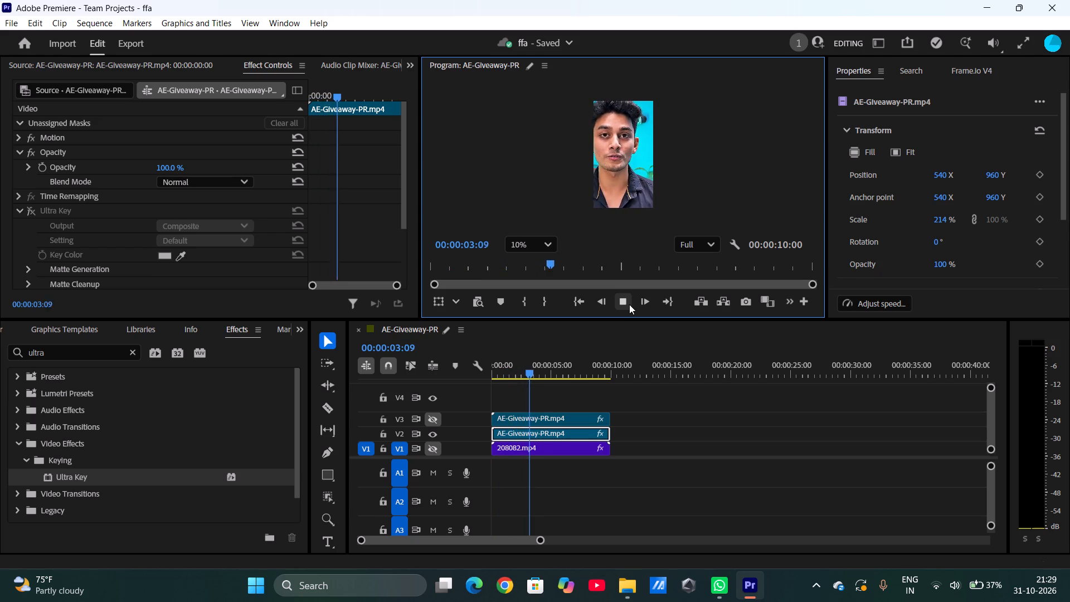
# Delete the scaled-up AE-Giveaway-PR.mp4 clip from V2.
pyautogui.click(554, 433)
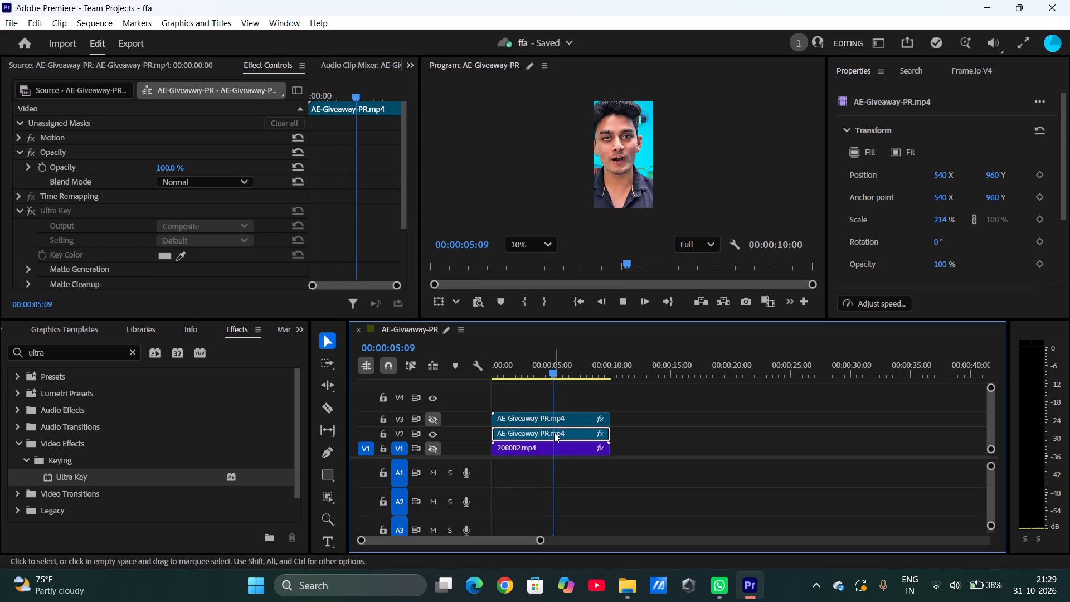
pyautogui.press('BackSpace')
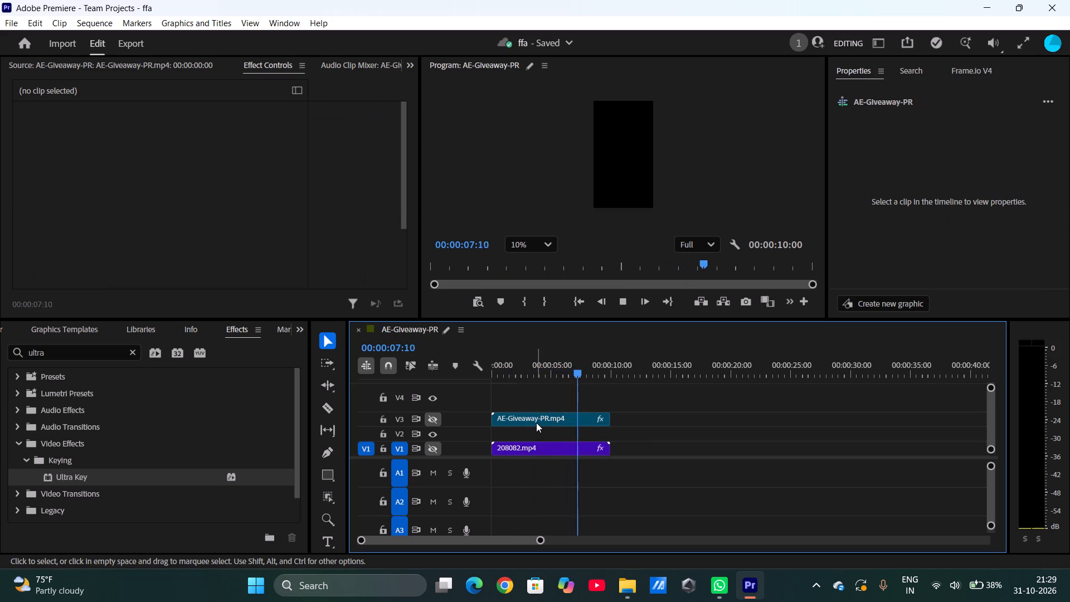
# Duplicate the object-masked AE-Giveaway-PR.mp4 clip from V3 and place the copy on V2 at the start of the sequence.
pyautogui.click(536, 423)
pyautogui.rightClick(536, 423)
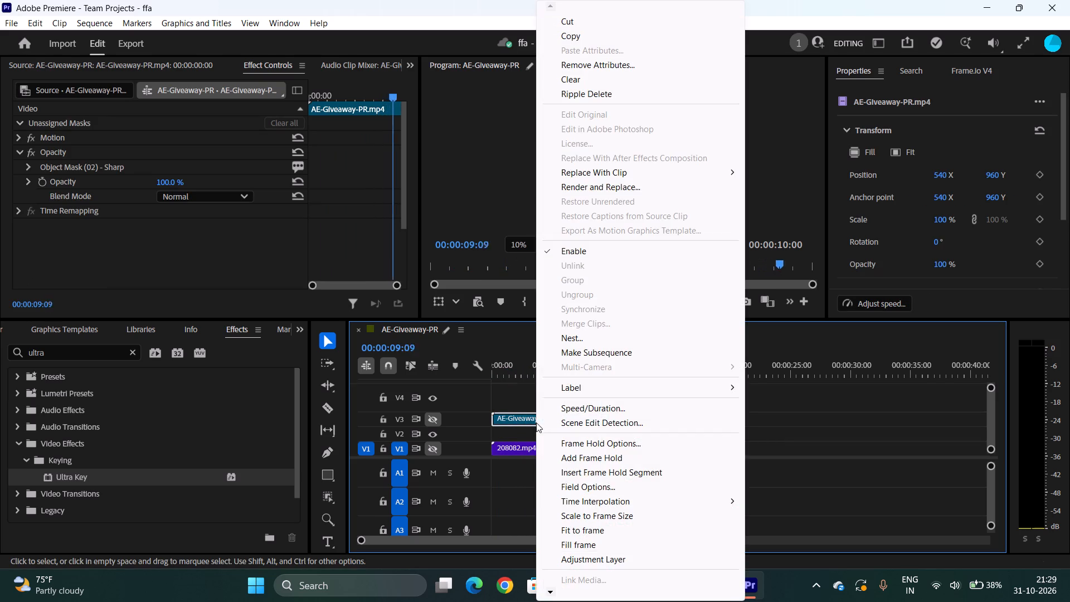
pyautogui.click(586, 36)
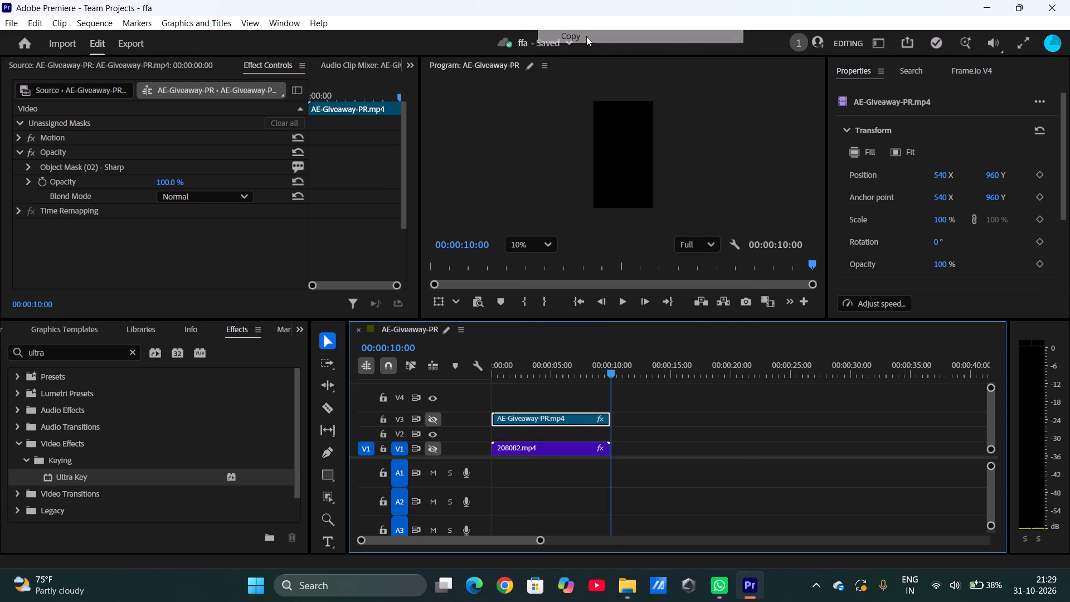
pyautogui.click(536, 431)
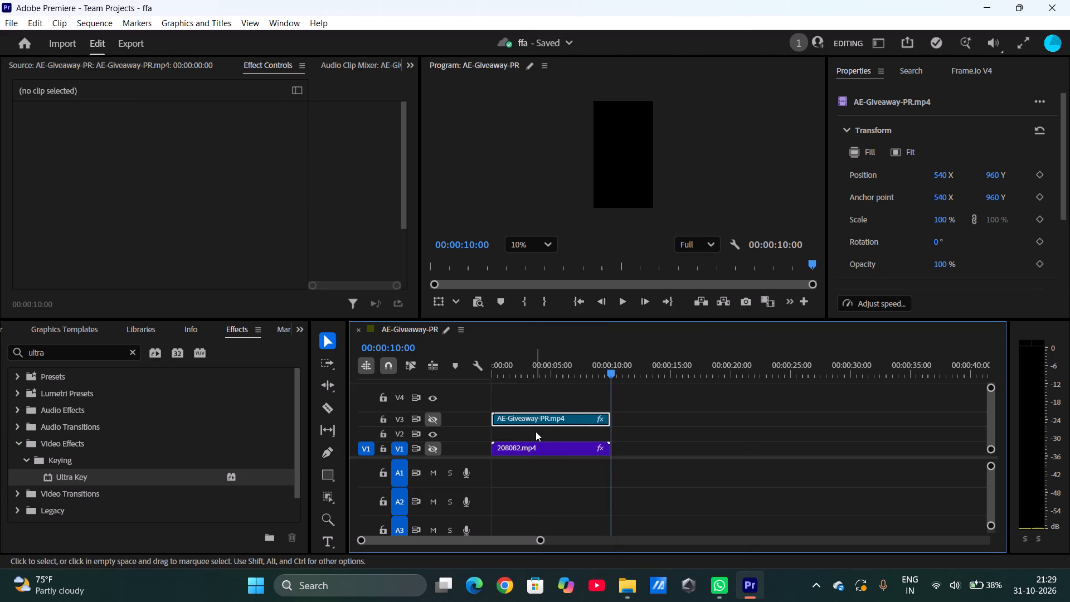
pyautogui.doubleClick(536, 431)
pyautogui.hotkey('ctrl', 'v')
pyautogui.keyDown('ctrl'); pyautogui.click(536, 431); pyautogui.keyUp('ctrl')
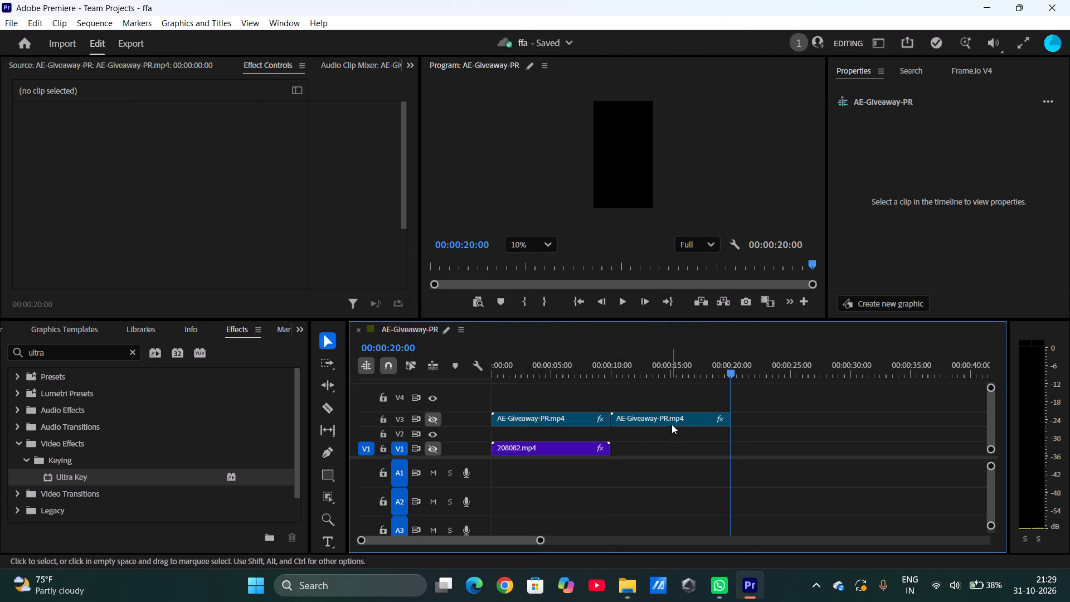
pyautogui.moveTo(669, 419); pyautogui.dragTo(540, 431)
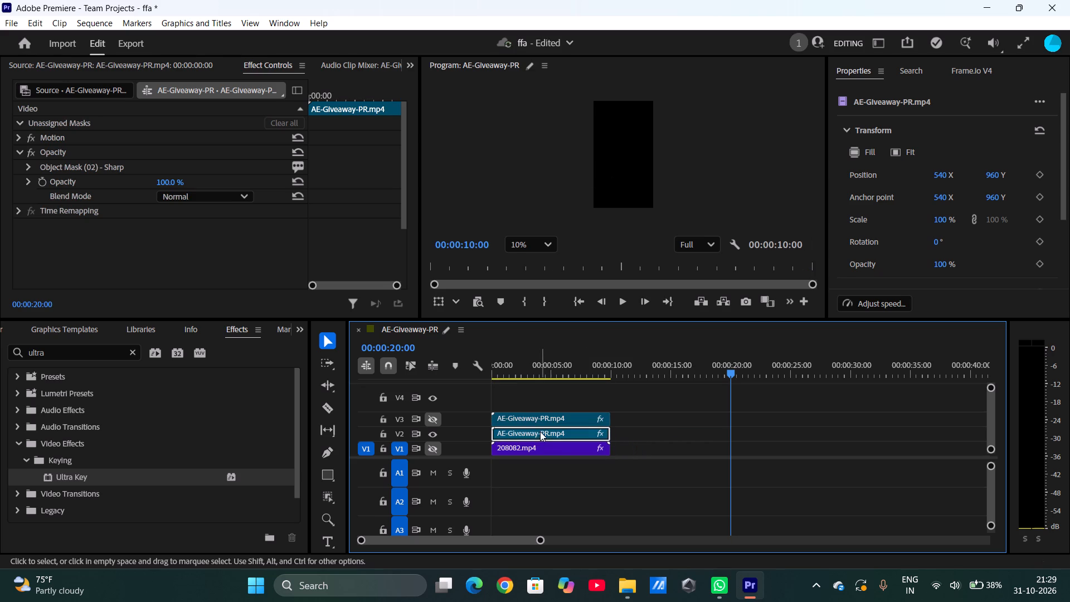
# Play the sequence to check the masked copy on V2 alone.
pyautogui.click(622, 302)
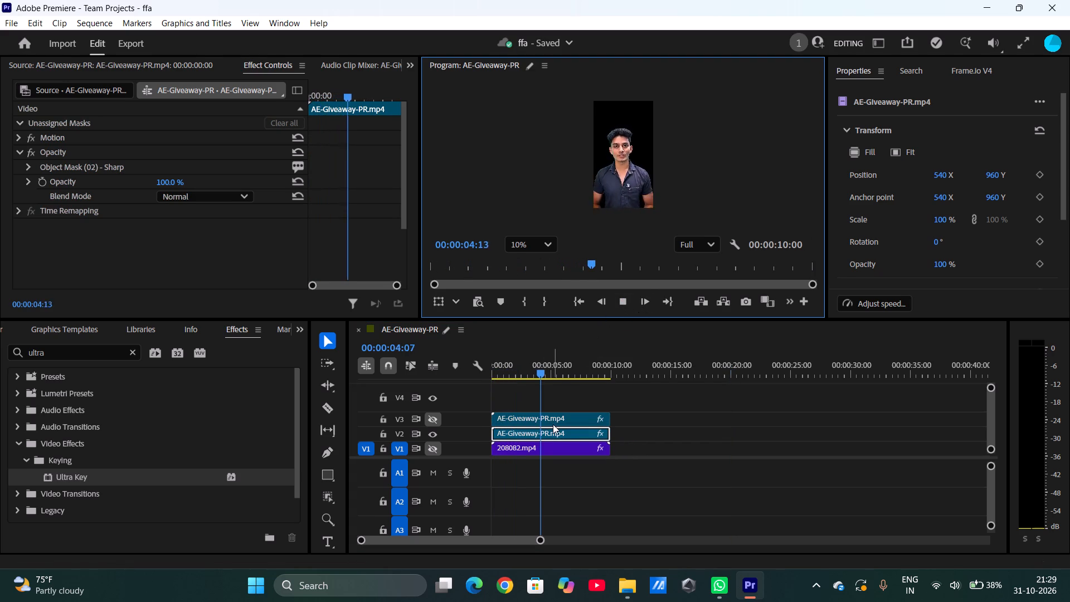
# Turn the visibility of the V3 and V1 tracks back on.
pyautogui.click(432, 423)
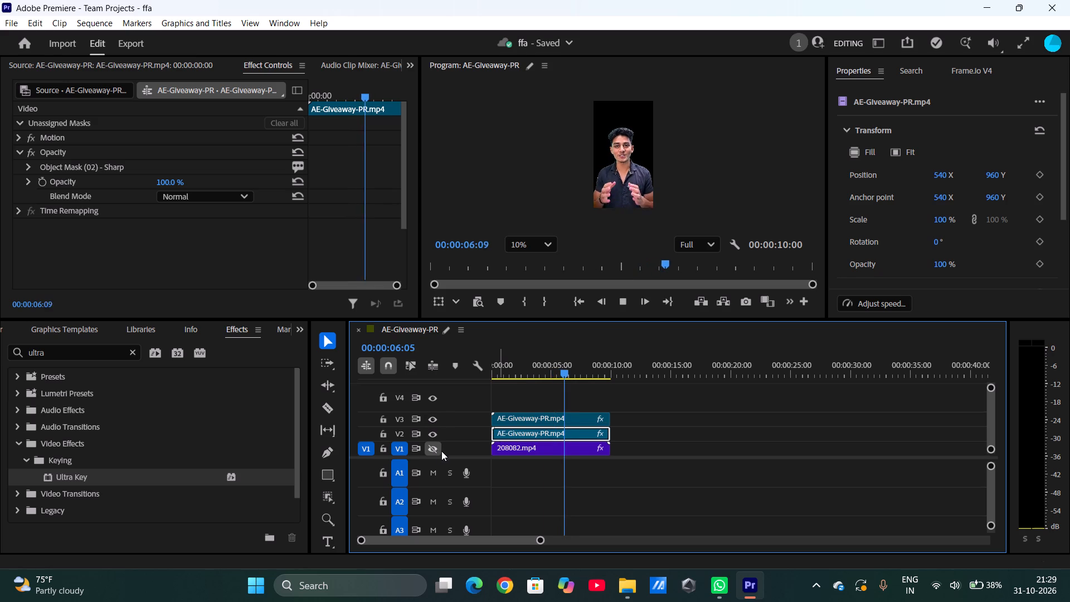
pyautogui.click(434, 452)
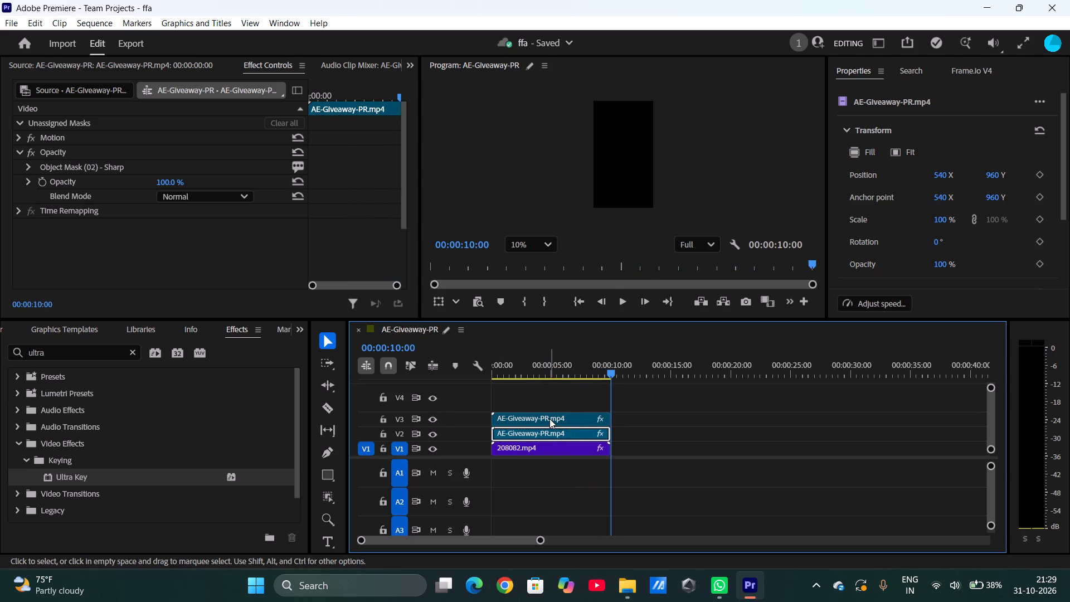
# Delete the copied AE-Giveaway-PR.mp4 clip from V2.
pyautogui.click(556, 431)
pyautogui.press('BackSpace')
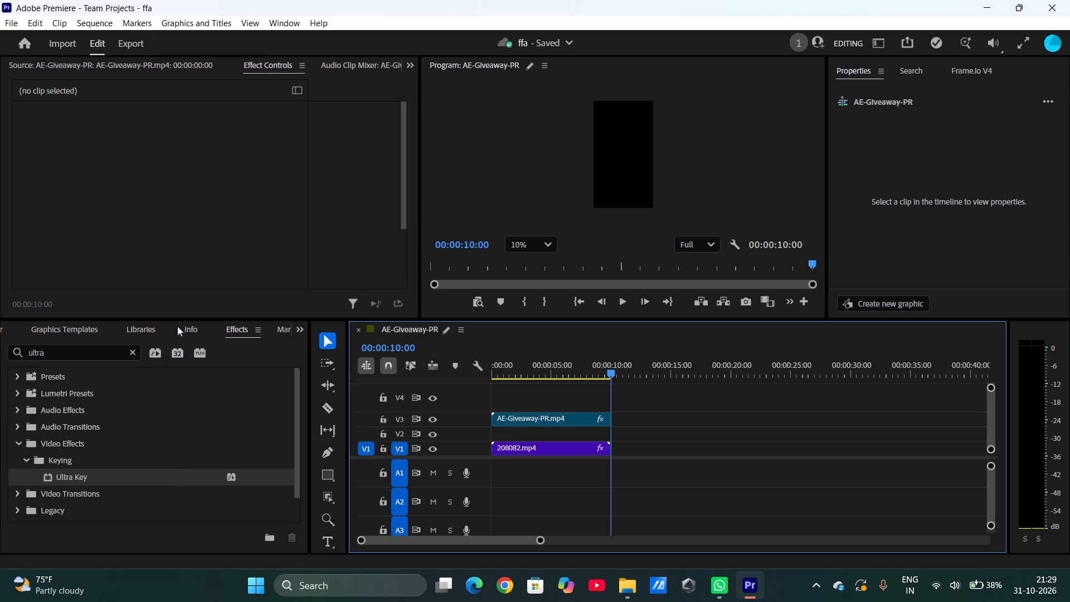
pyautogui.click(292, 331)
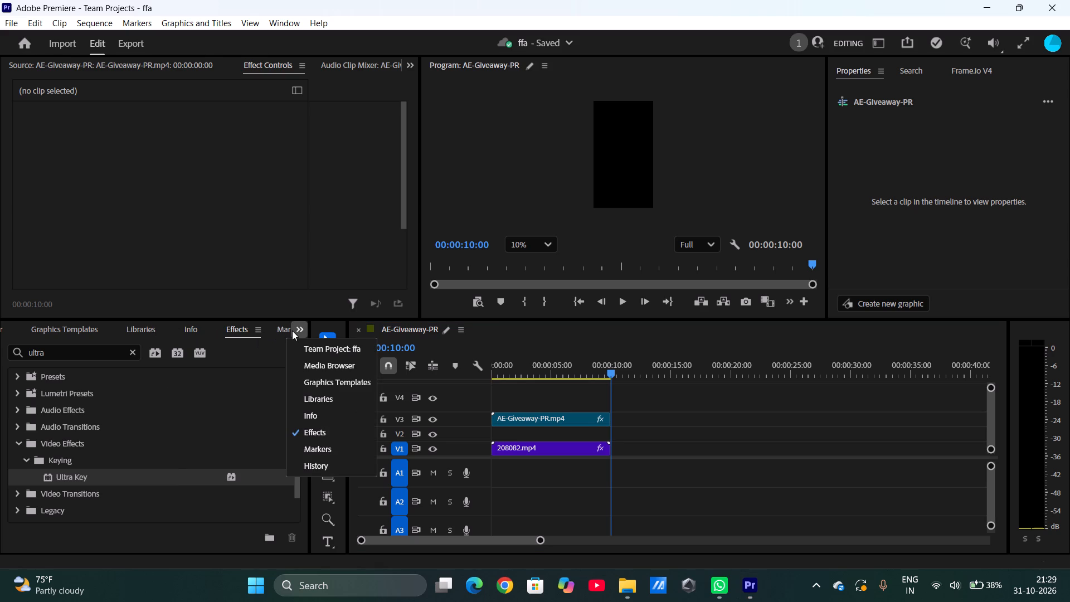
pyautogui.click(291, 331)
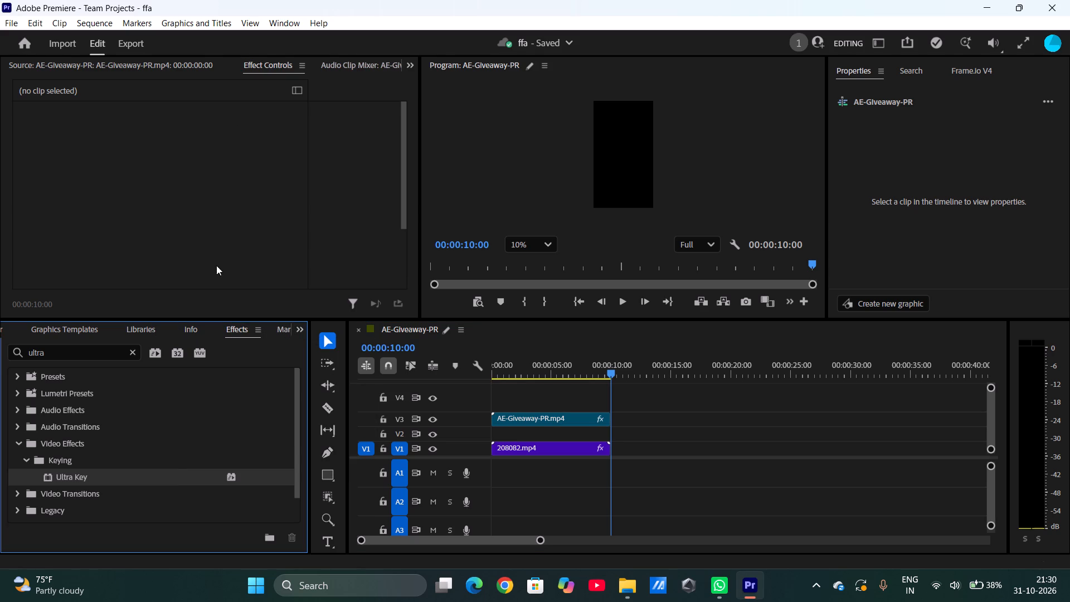
# Import AE-Giveaway-PR.mp4 from the Mobile Devices folder and place it on V2 at the start of the sequence.
pyautogui.hscroll(2, 67, 327)
pyautogui.hotkey('ctrl', 'i')
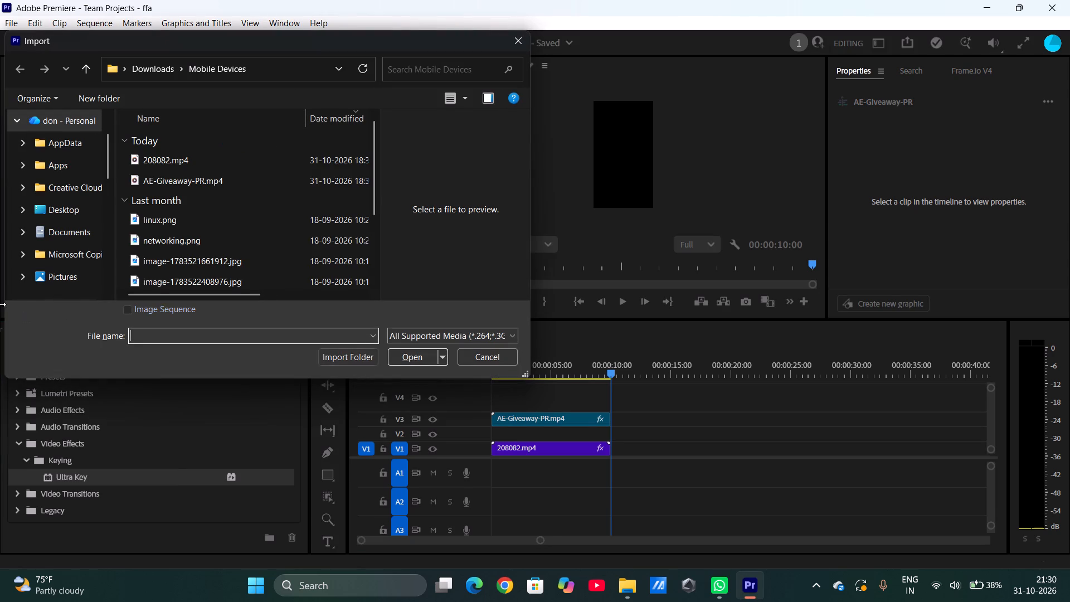
pyautogui.click(175, 182)
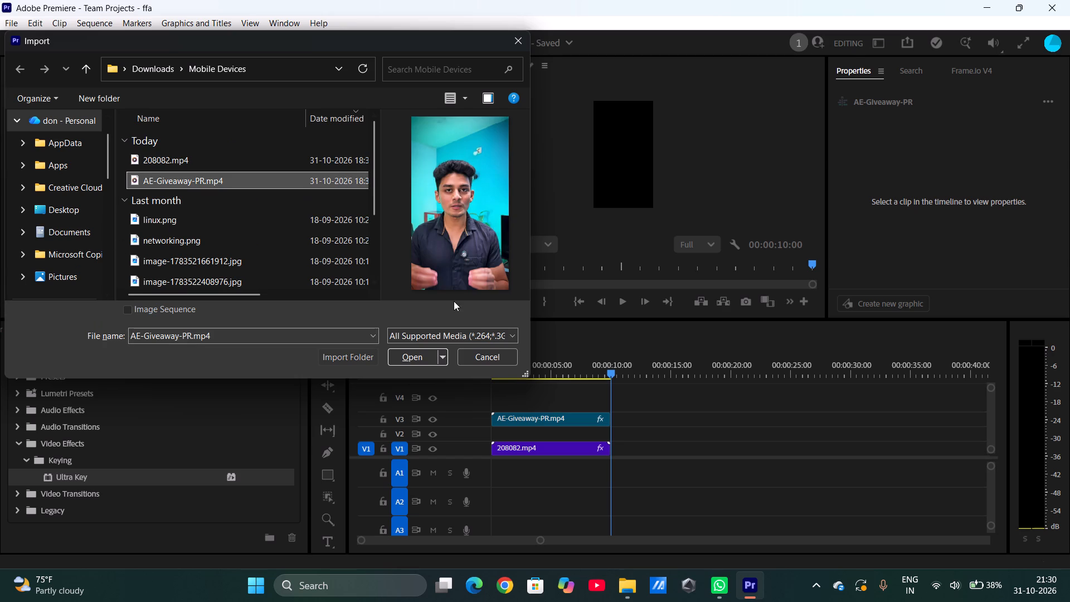
pyautogui.click(419, 352)
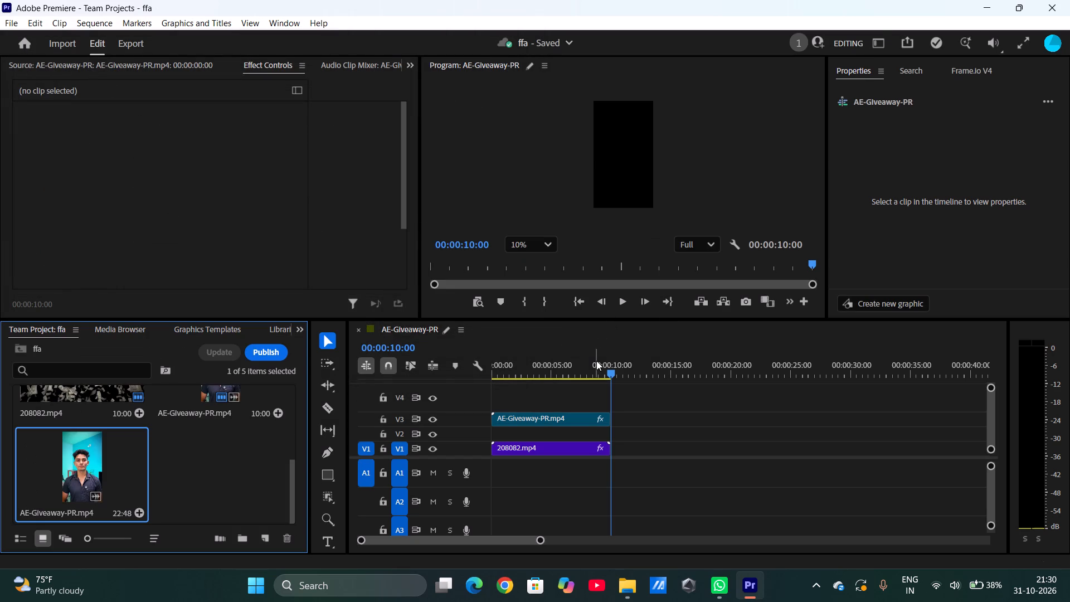
pyautogui.moveTo(109, 469); pyautogui.dragTo(498, 431)
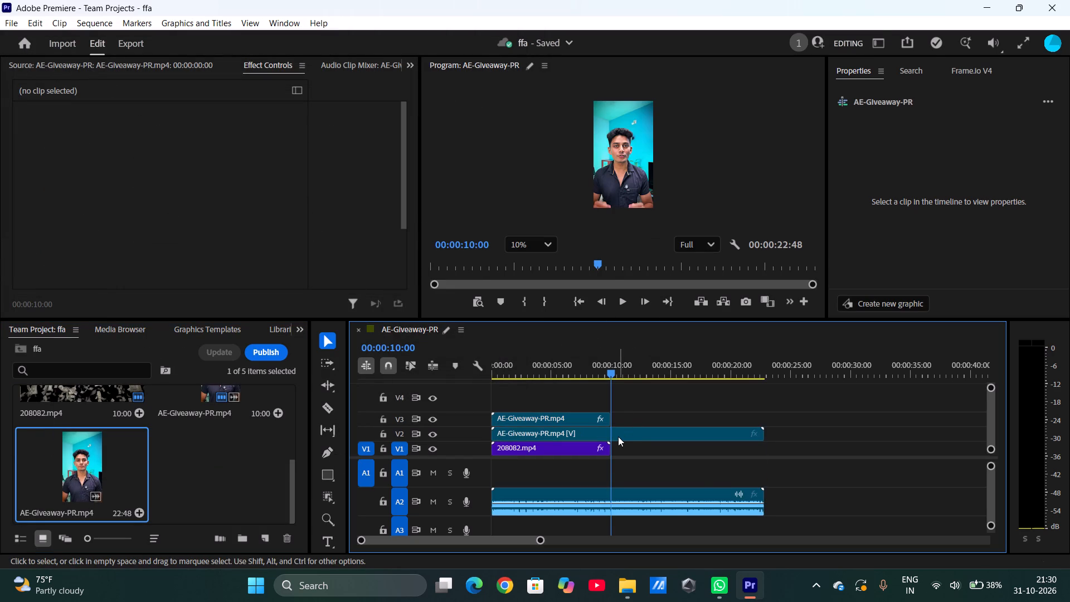
# Cut the V2 AE-Giveaway-PR.mp4 clip at 00:00:10:00 and delete the part after the cut.
pyautogui.press('c')
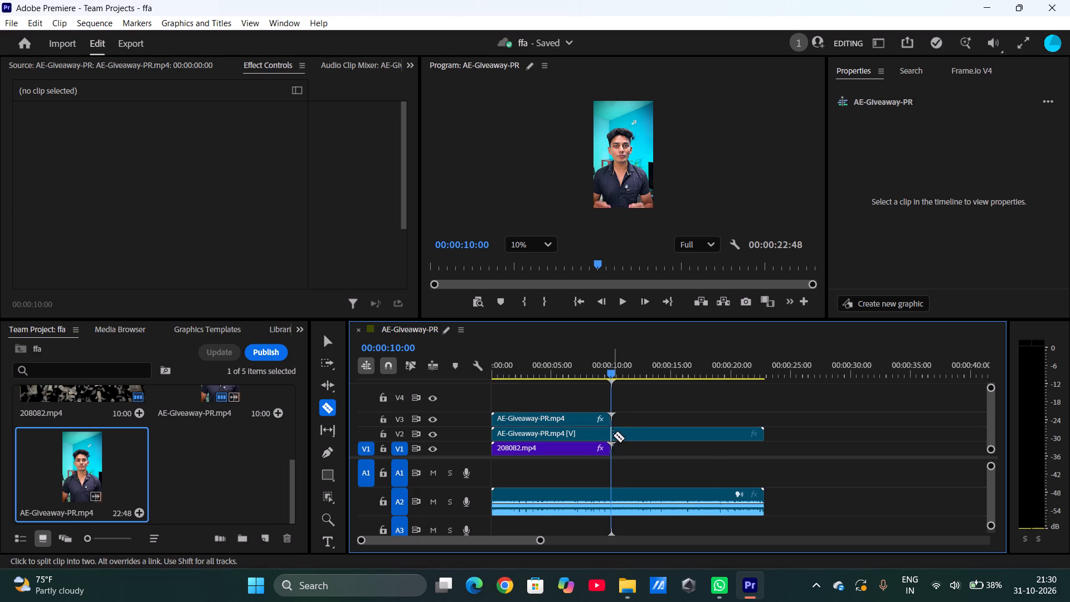
pyautogui.click(613, 435)
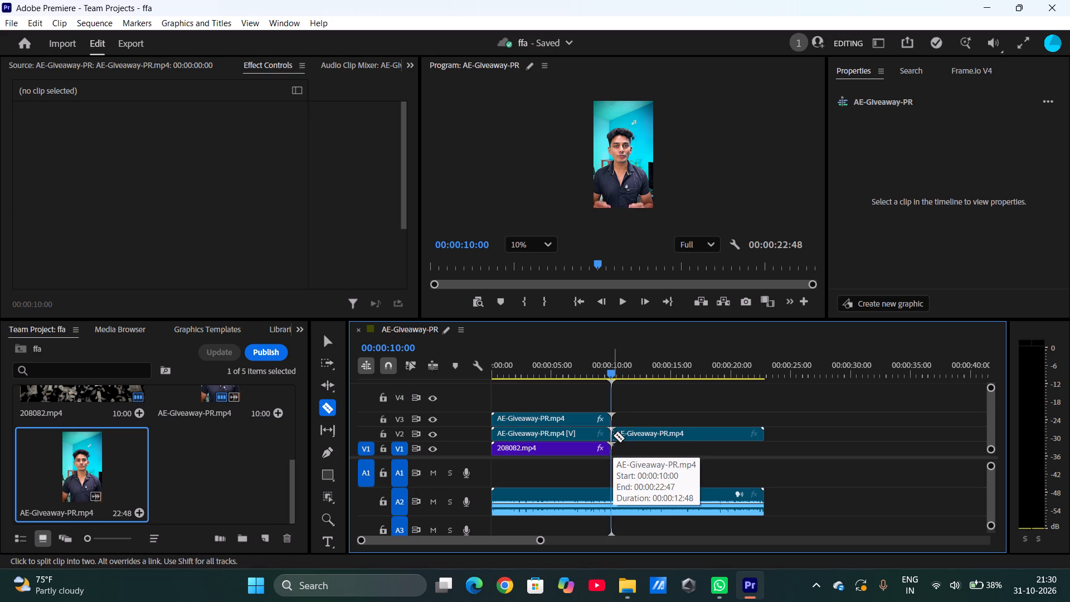
pyautogui.press('v')
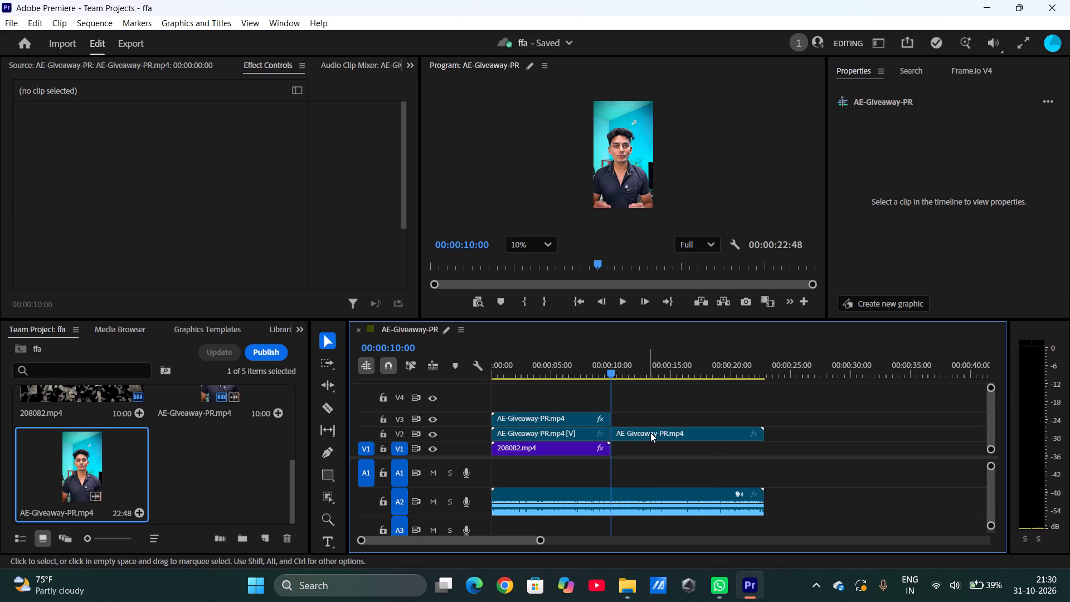
pyautogui.click(645, 434)
pyautogui.press('BackSpace')
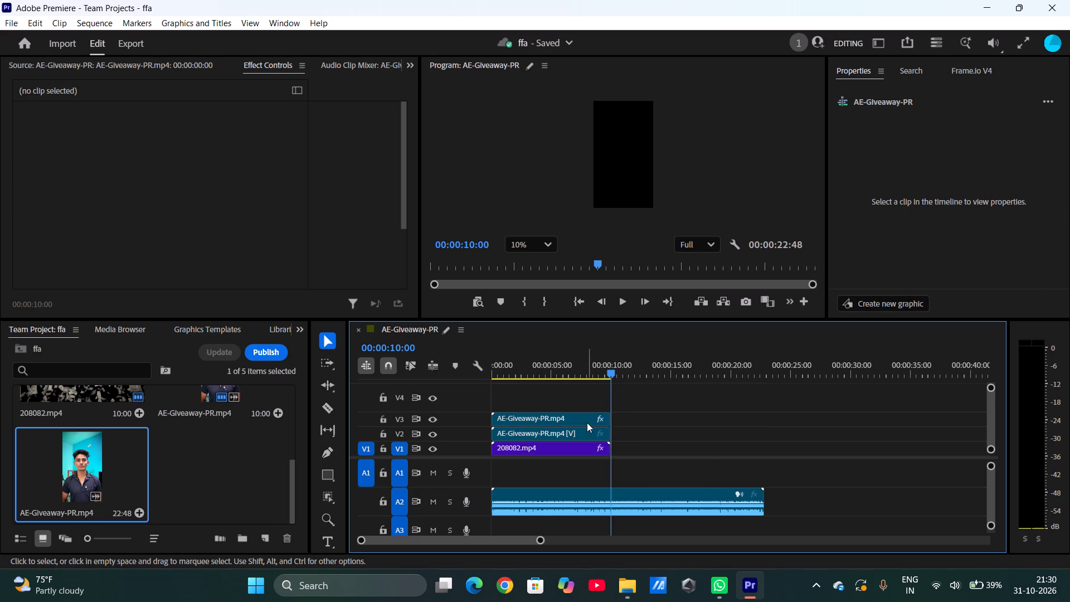
# Play the sequence from the start and hide the V2 track partway to compare the composite with and without it.
pyautogui.click(583, 301)
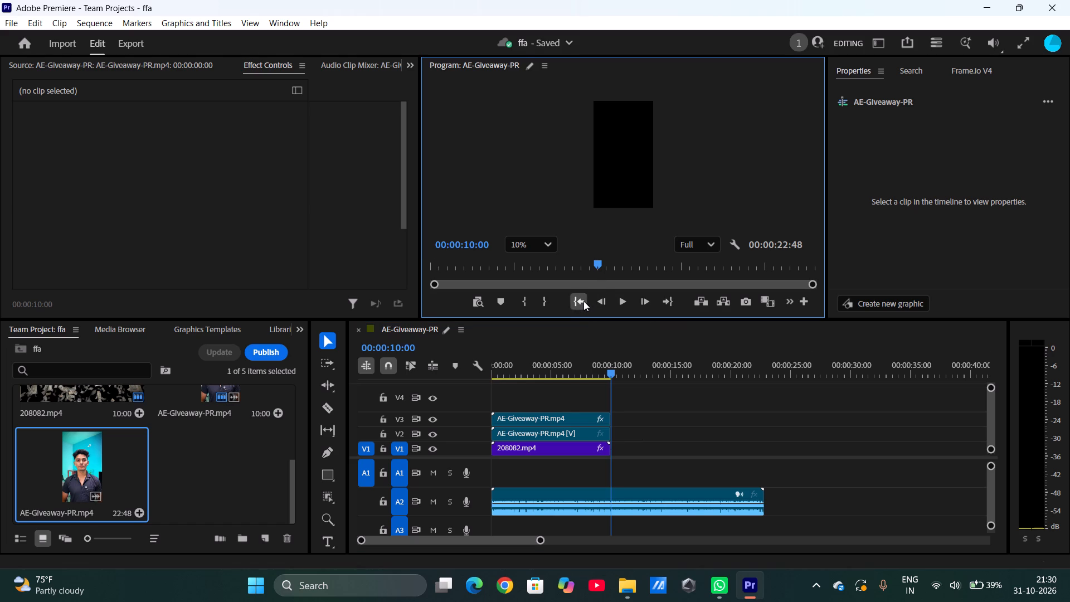
pyautogui.click(623, 298)
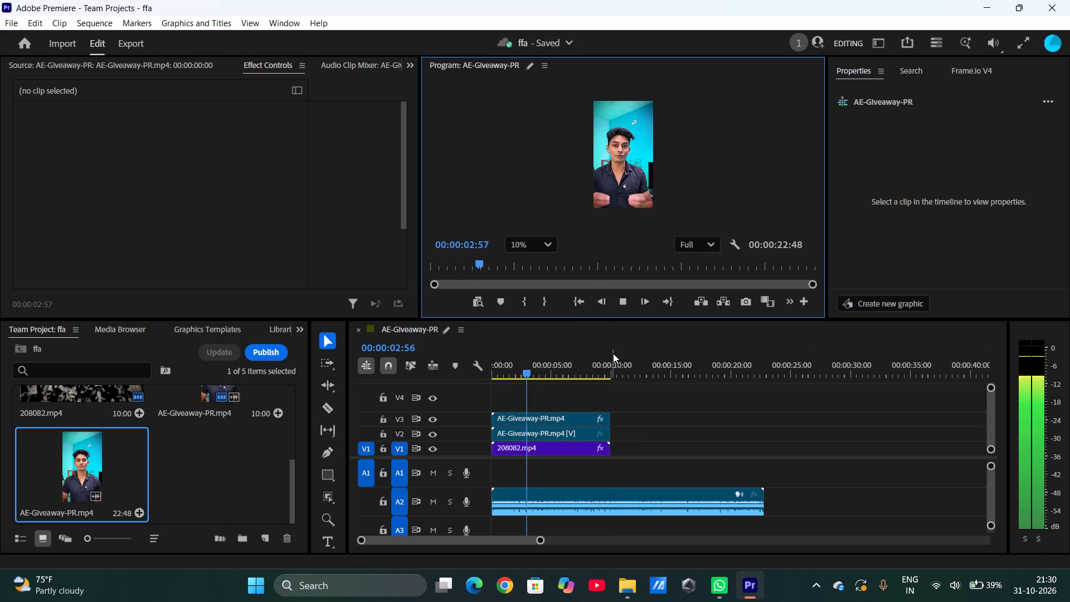
pyautogui.click(434, 434)
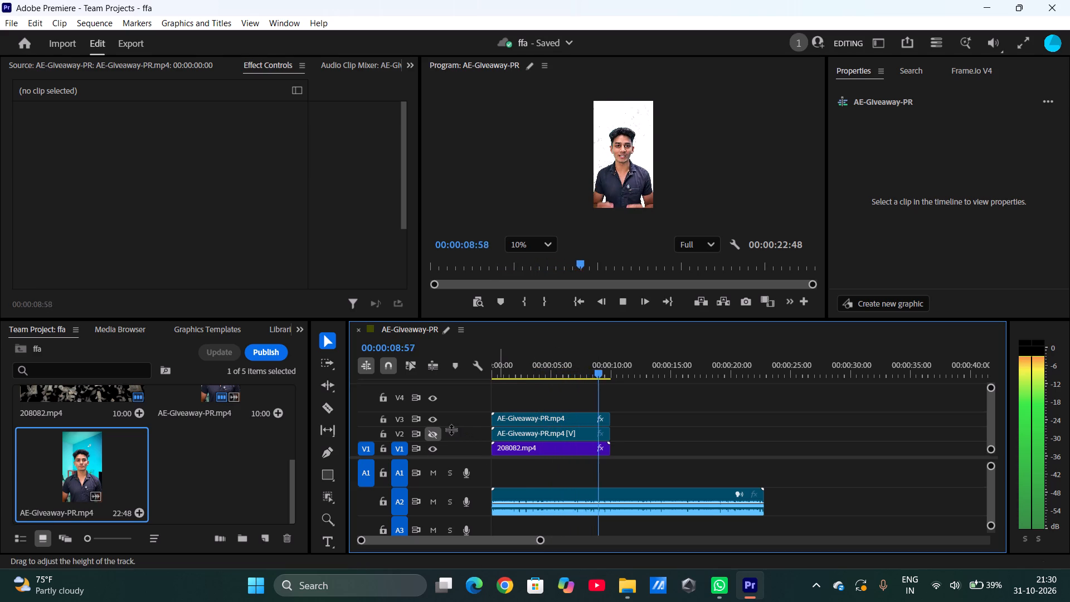
# Set the program monitor's playback resolution to 1/4.
pyautogui.click(689, 244)
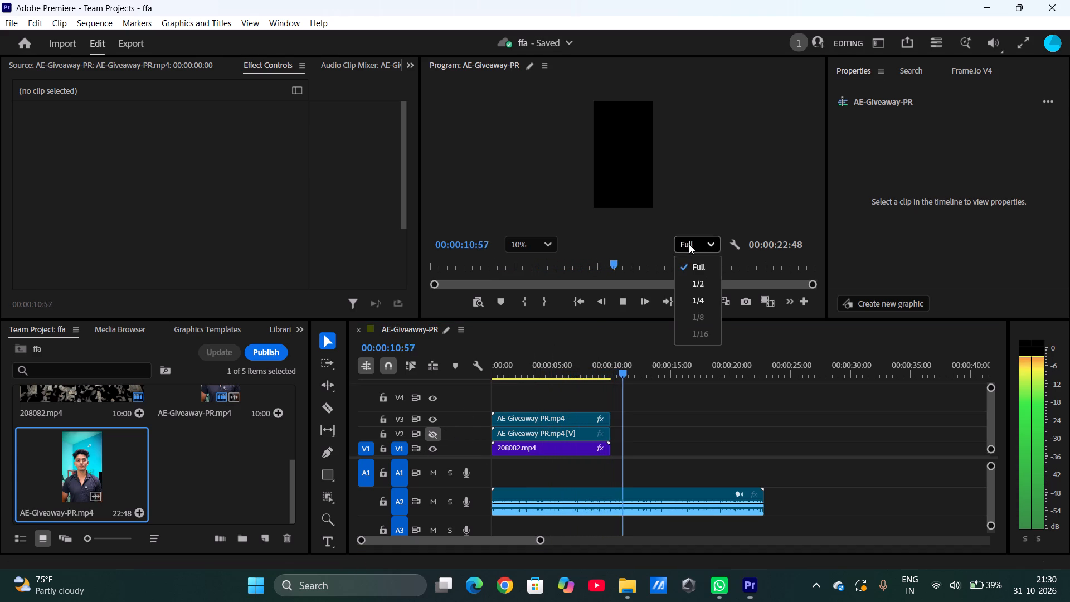
pyautogui.click(698, 294)
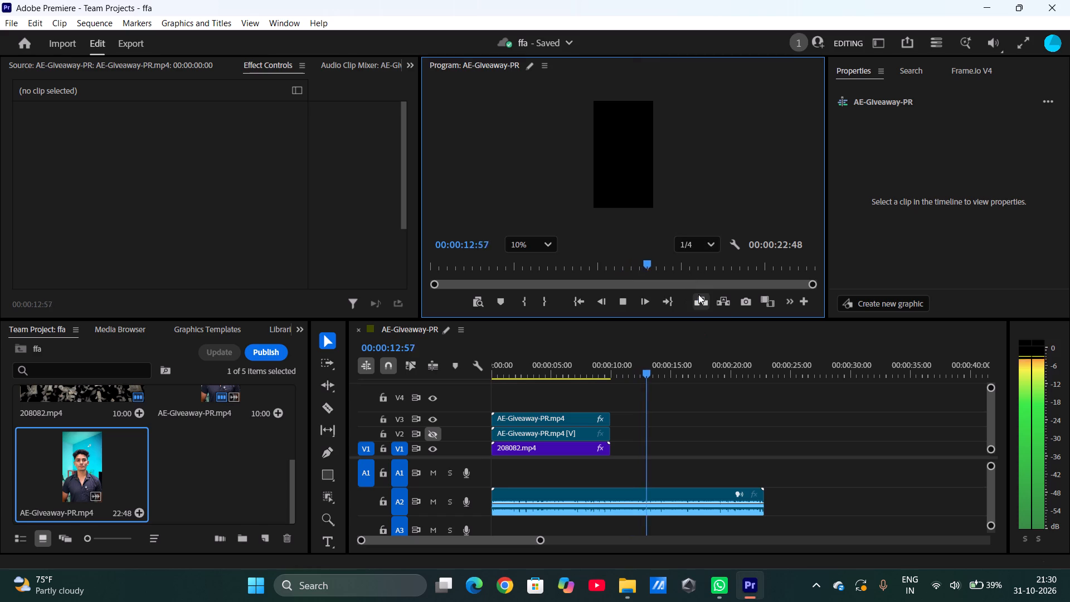
pyautogui.click(538, 242)
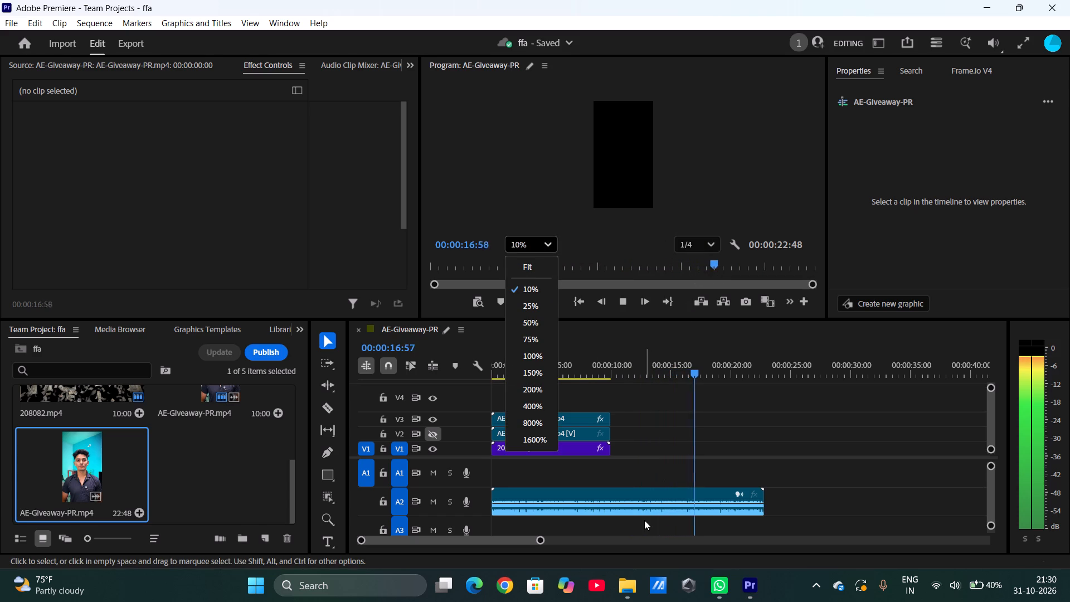
# Delete the AE-Giveaway-PR.mp4 audio clip from A2.
pyautogui.click(632, 499)
pyautogui.press('BackSpace')
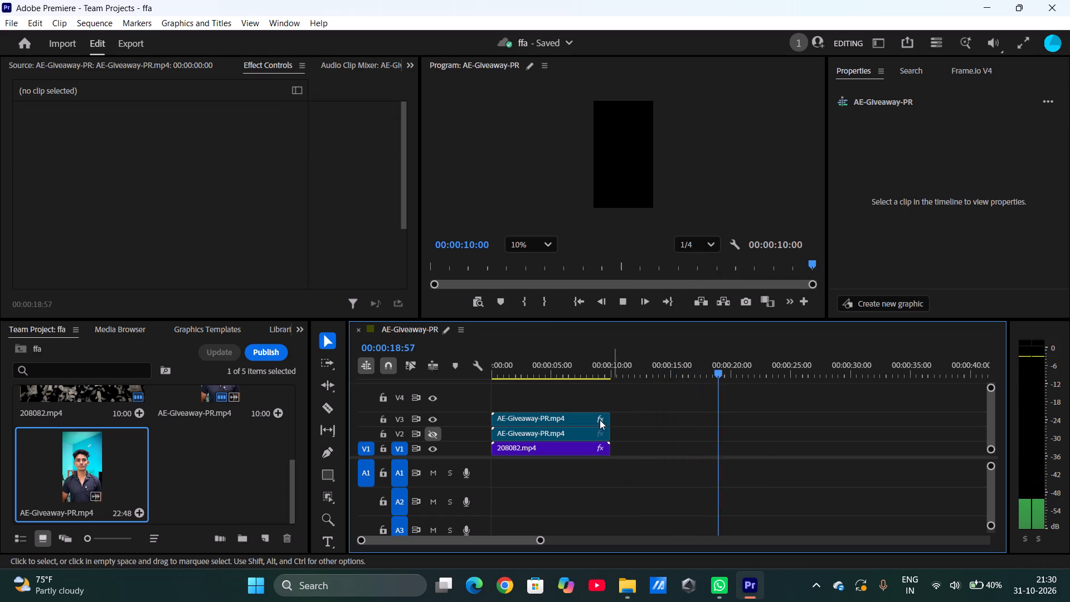
# Return to the start of the sequence and compare the portrait with the V2 track made visible again.
pyautogui.click(578, 299)
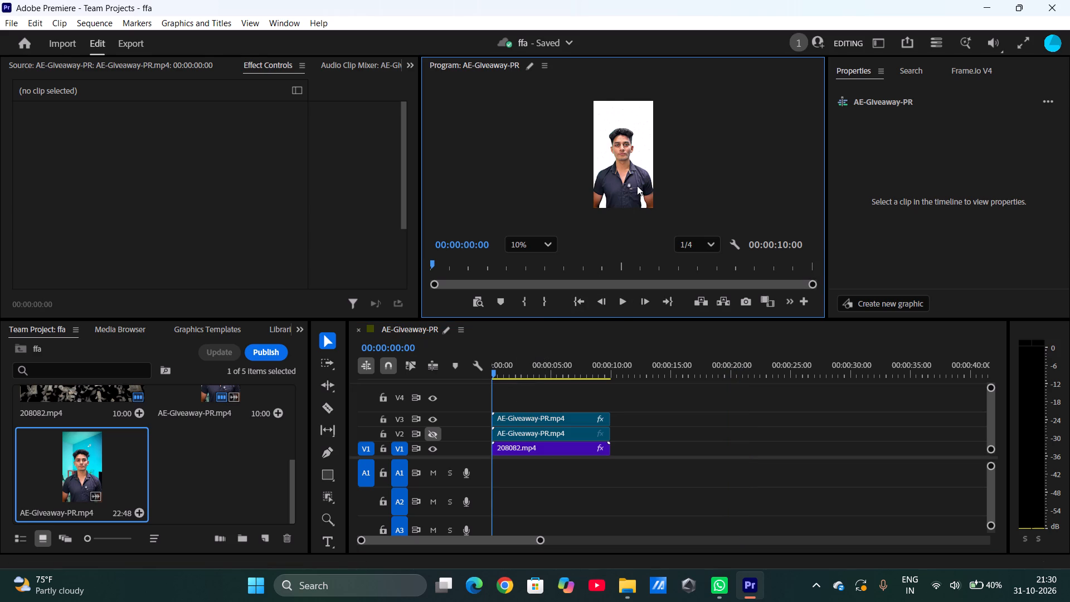
pyautogui.click(642, 156)
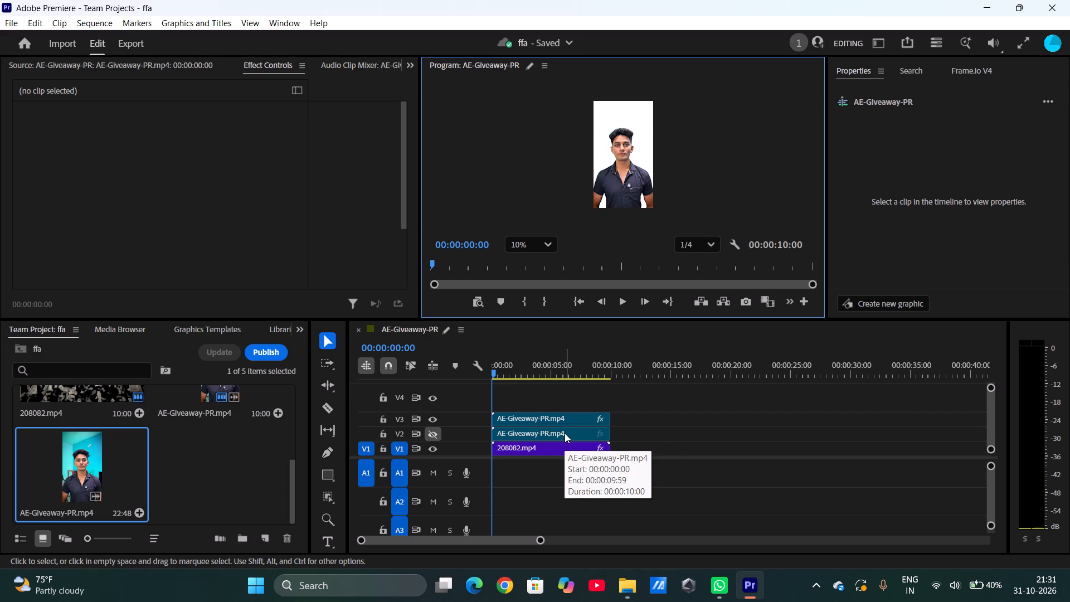
pyautogui.click(428, 433)
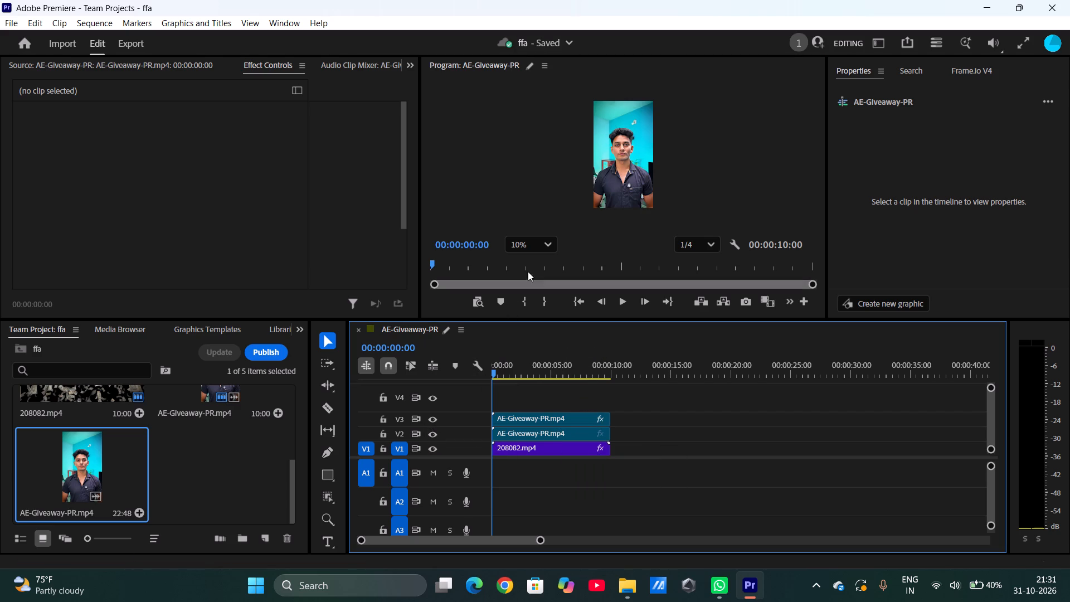
# Magnify the program monitor preview, trying 1600% and settling on 75%.
pyautogui.click(543, 236)
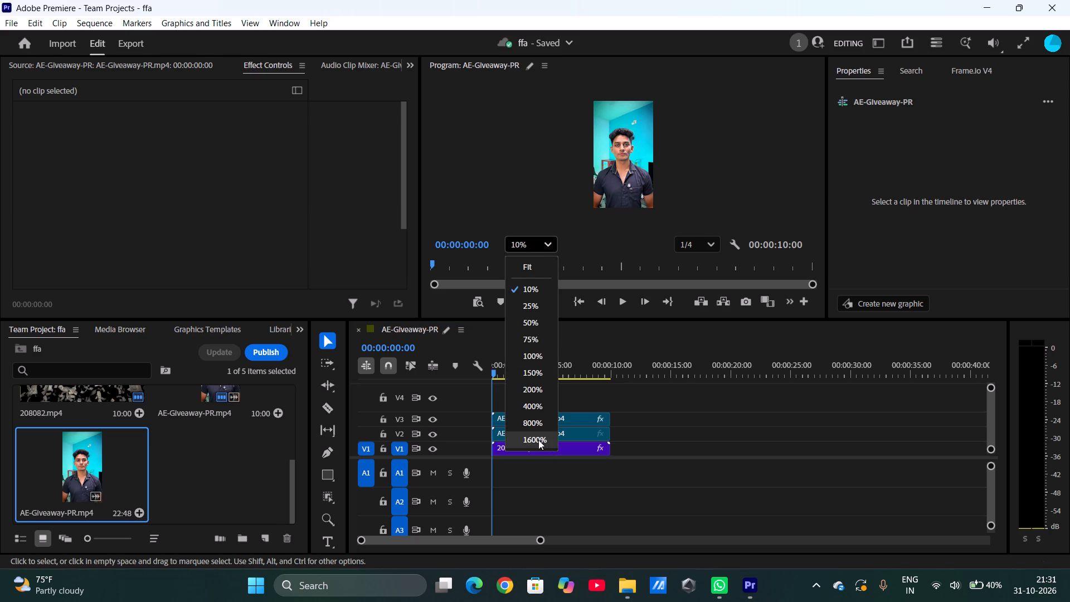
pyautogui.click(538, 440)
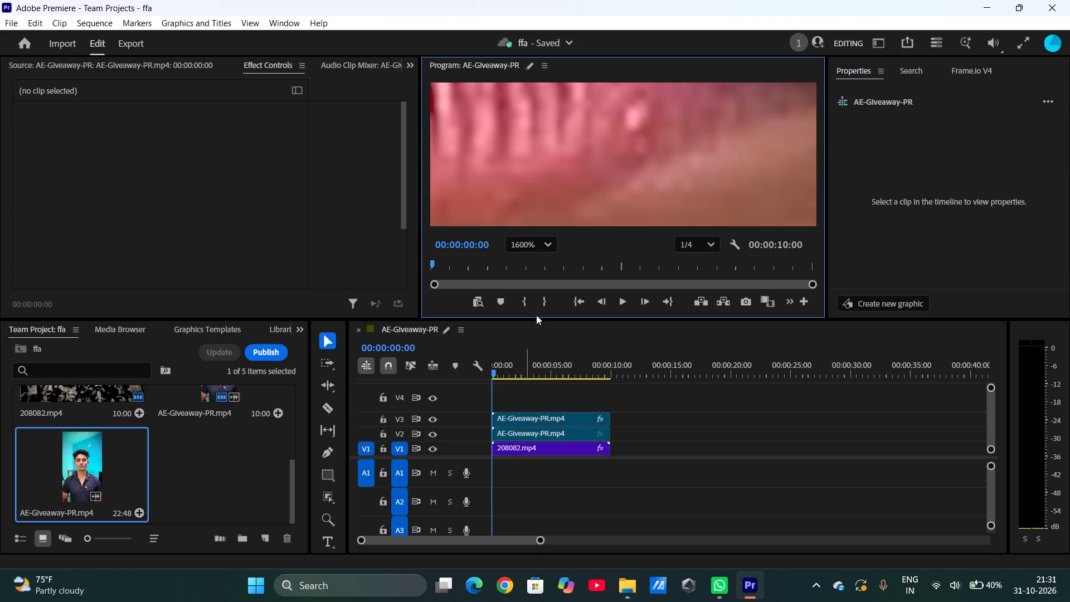
pyautogui.click(530, 244)
pyautogui.click(532, 343)
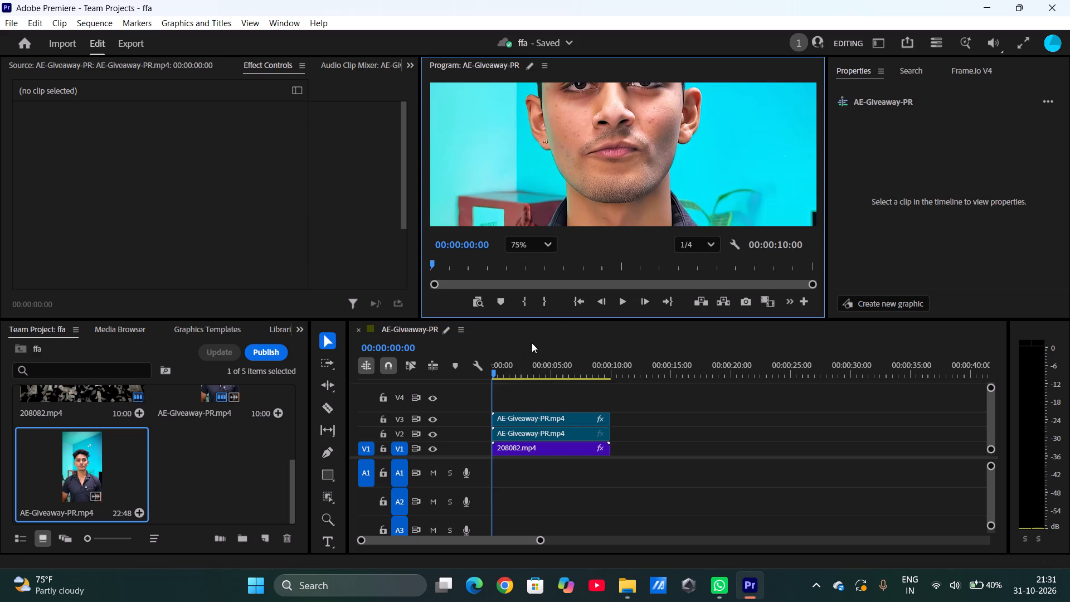
# Play the sequence while toggling V2's visibility to inspect the portrait's edges, leaving the V2 track hidden.
pyautogui.click(622, 304)
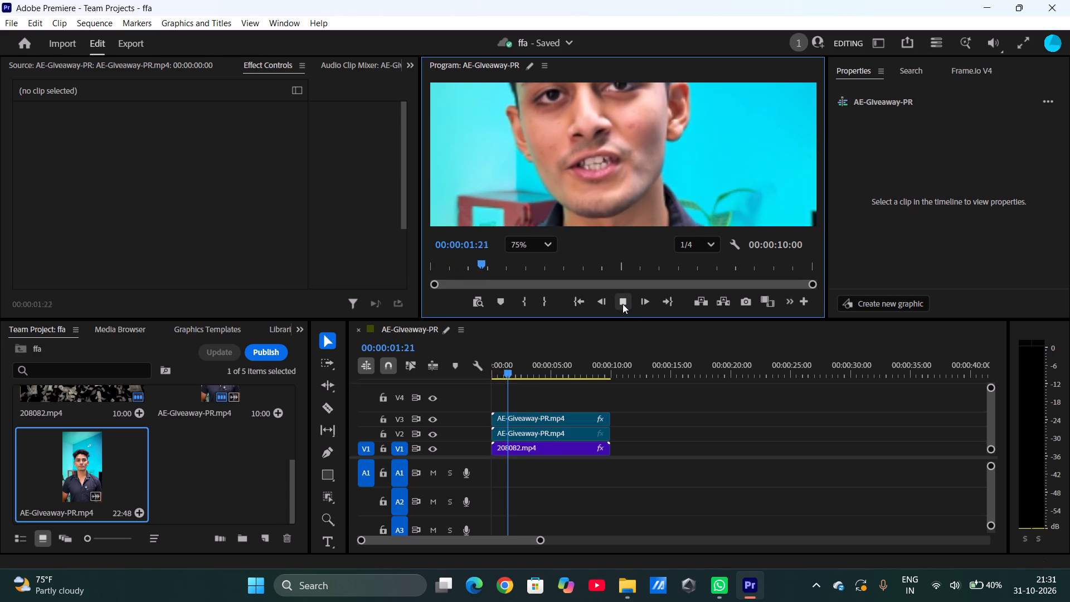
pyautogui.click(568, 412)
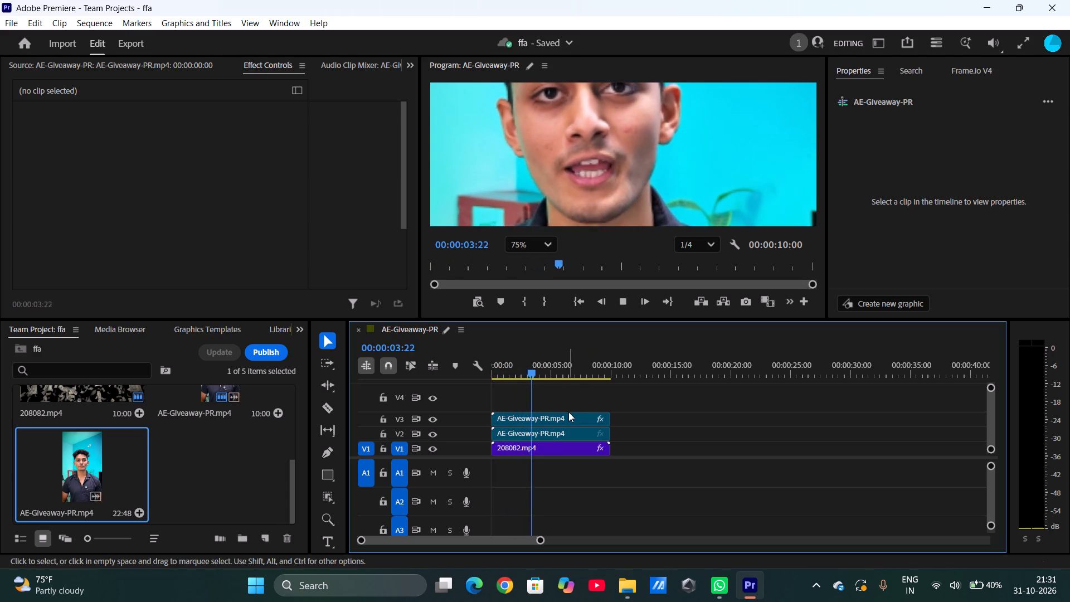
pyautogui.click(431, 440)
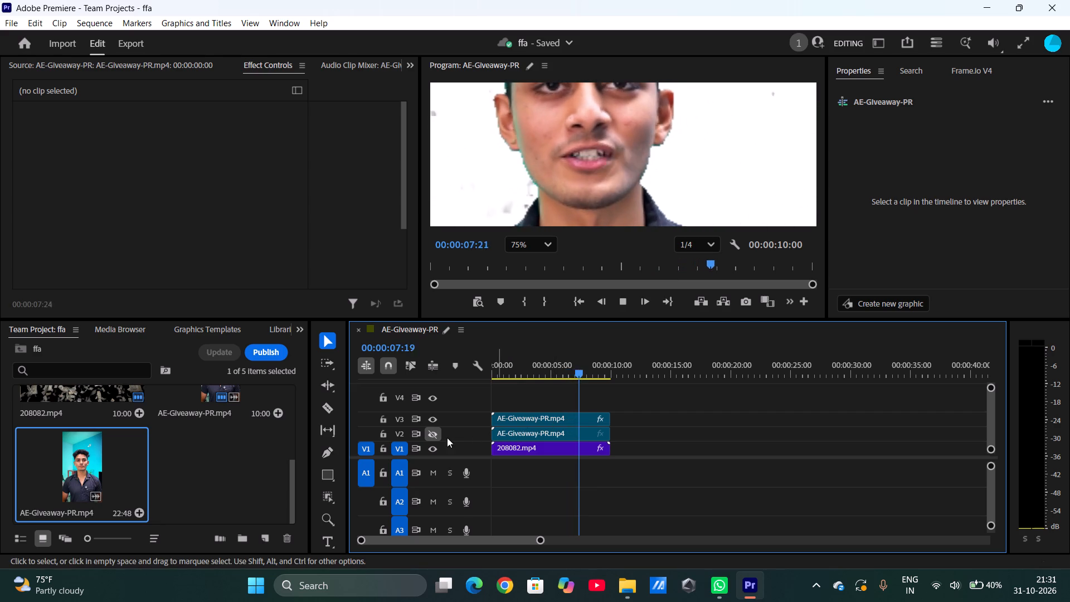
pyautogui.click(431, 431)
pyautogui.click(431, 431)
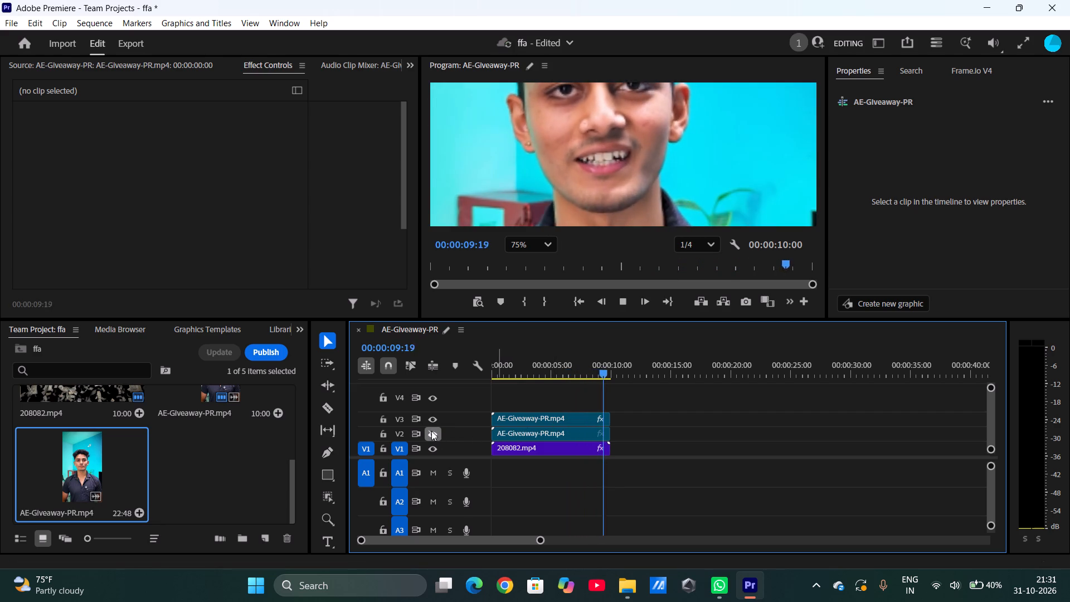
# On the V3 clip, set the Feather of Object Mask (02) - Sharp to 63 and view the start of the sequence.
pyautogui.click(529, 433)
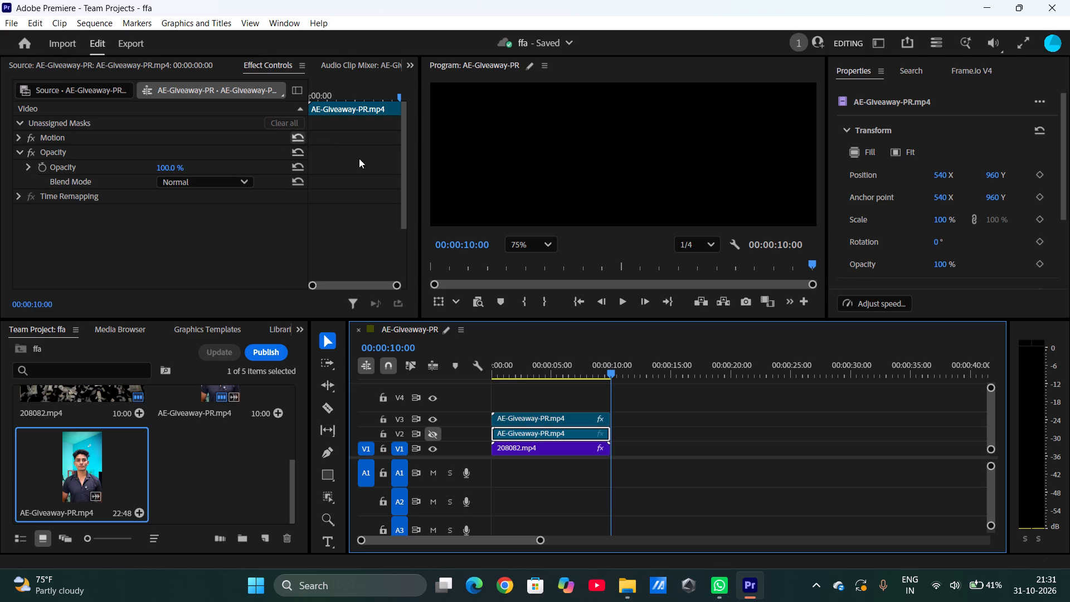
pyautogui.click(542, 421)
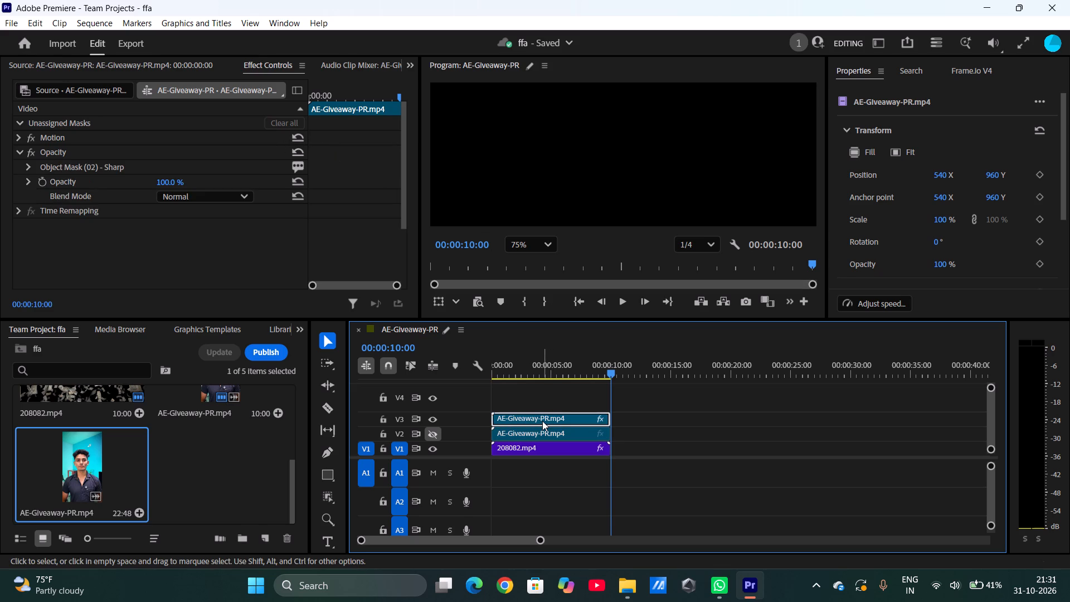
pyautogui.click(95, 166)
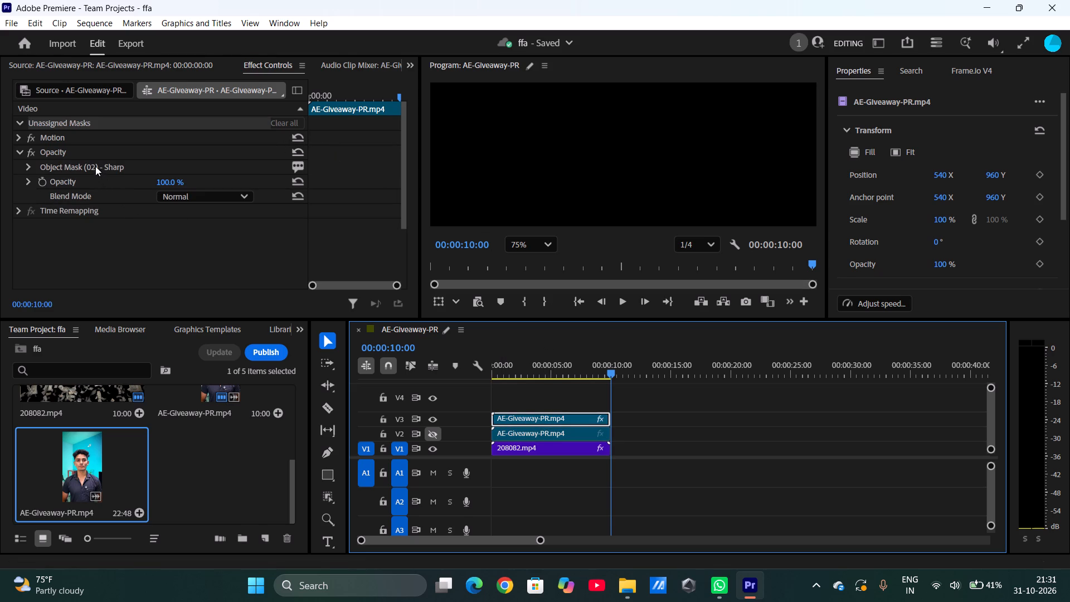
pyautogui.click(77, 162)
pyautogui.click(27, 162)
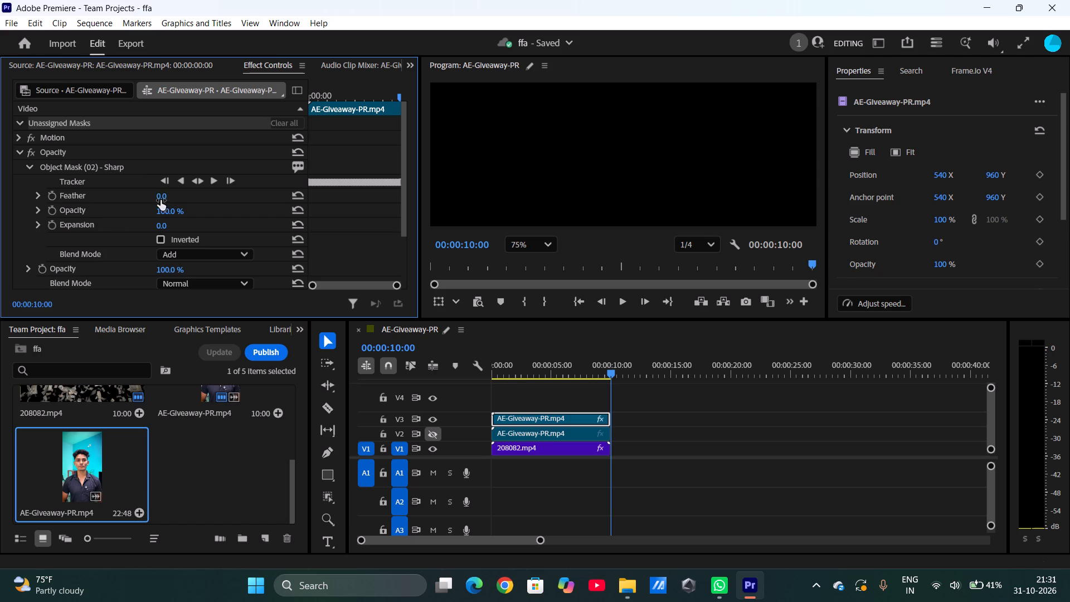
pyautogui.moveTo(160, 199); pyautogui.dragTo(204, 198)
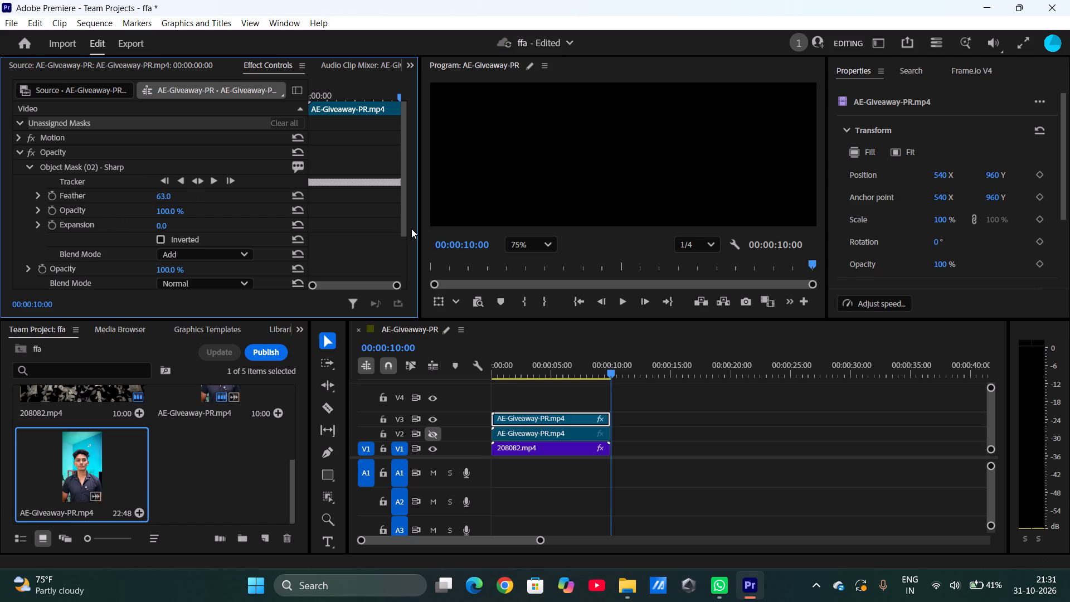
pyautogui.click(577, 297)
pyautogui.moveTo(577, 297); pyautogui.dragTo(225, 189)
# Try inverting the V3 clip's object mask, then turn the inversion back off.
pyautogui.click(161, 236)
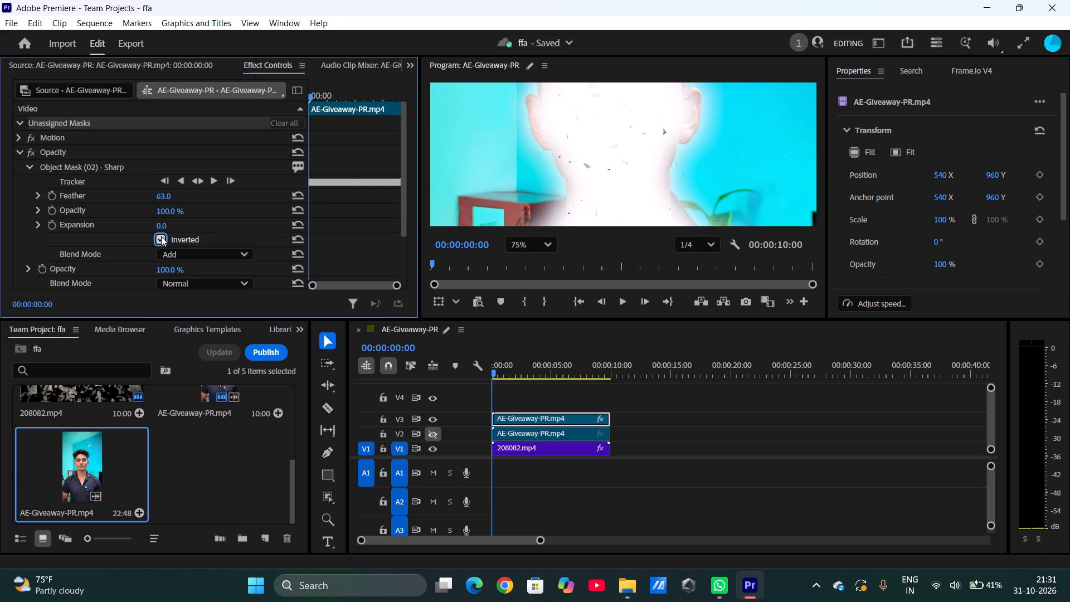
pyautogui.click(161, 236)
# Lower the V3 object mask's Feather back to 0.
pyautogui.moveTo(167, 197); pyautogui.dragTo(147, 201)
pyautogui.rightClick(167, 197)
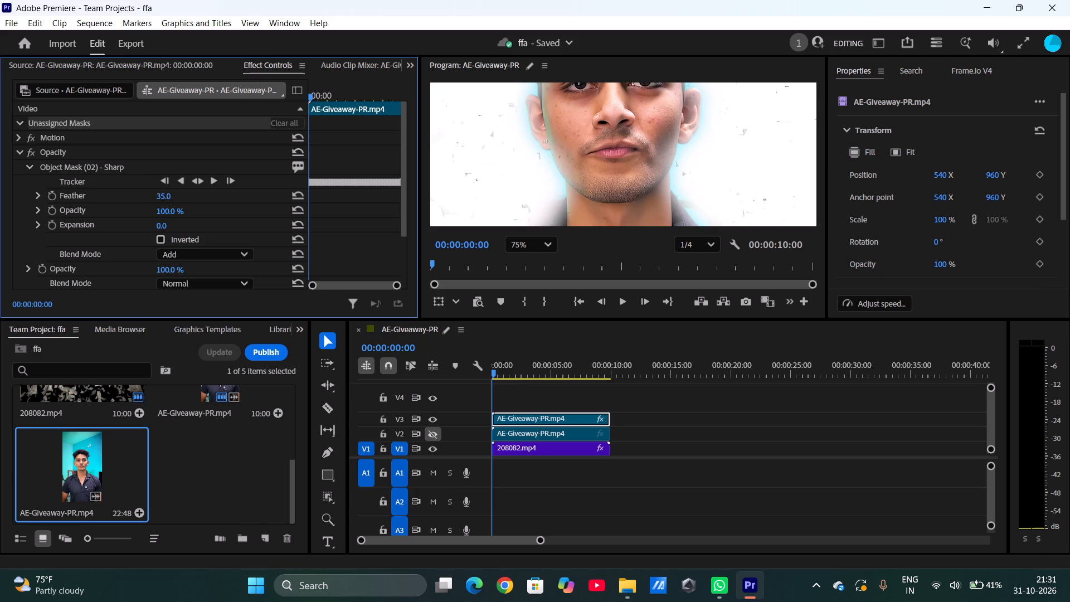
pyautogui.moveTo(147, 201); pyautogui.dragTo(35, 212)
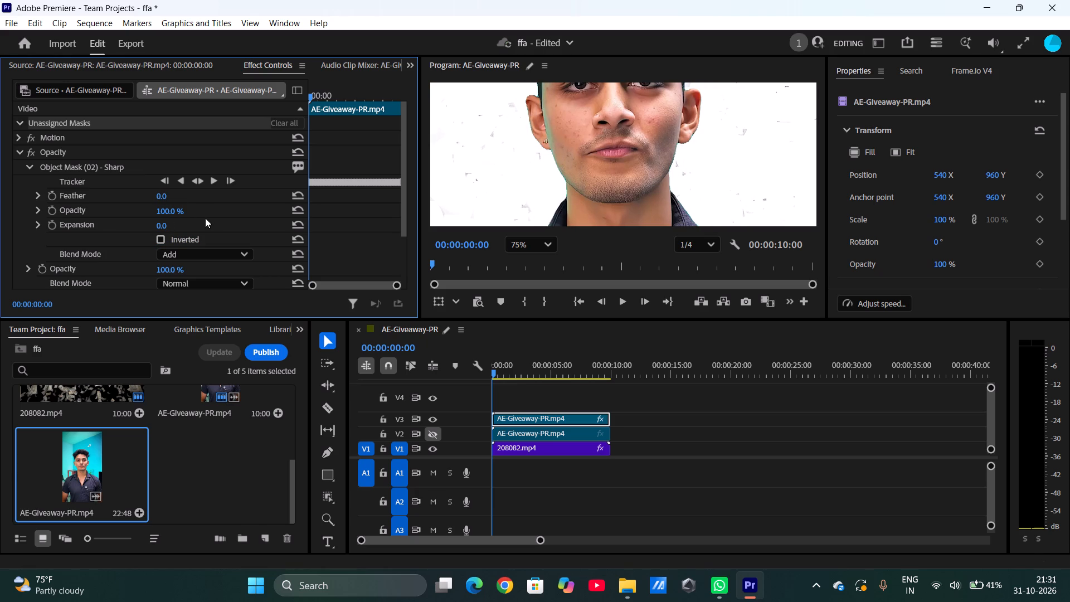
# Set the Expansion of the V3 clip's Object Mask (02) - Sharp to 2.
pyautogui.moveTo(158, 224); pyautogui.dragTo(265, 221)
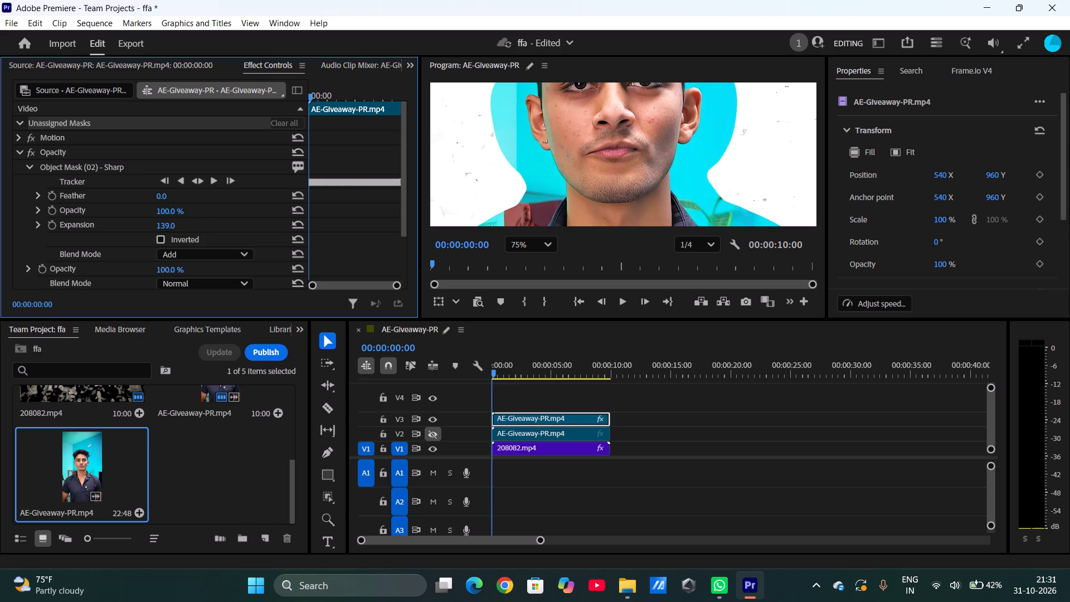
pyautogui.moveTo(265, 221); pyautogui.dragTo(327, 222)
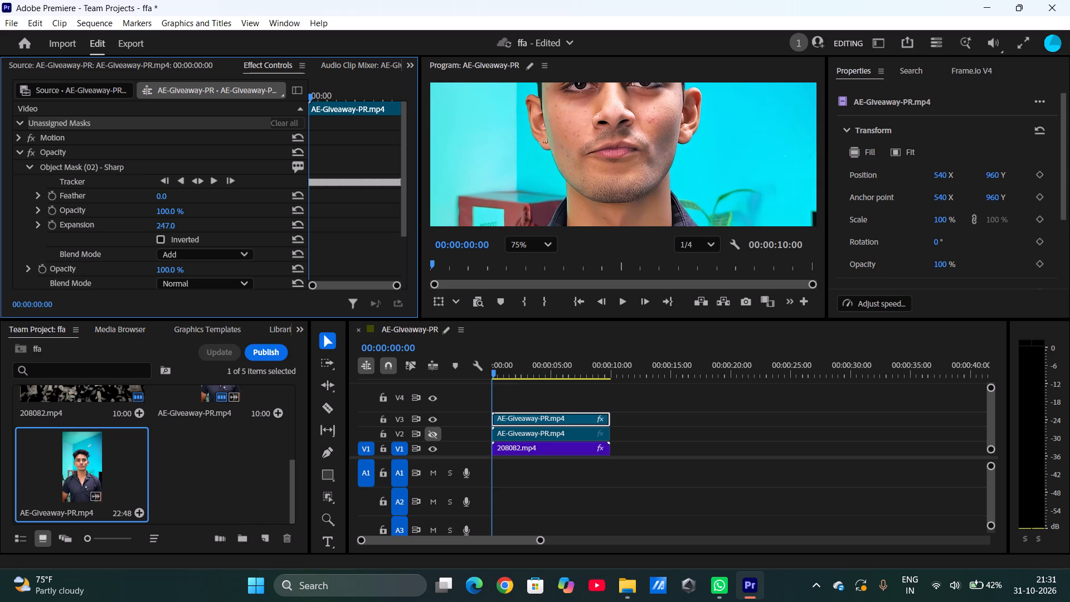
pyautogui.moveTo(327, 222); pyautogui.dragTo(192, 193)
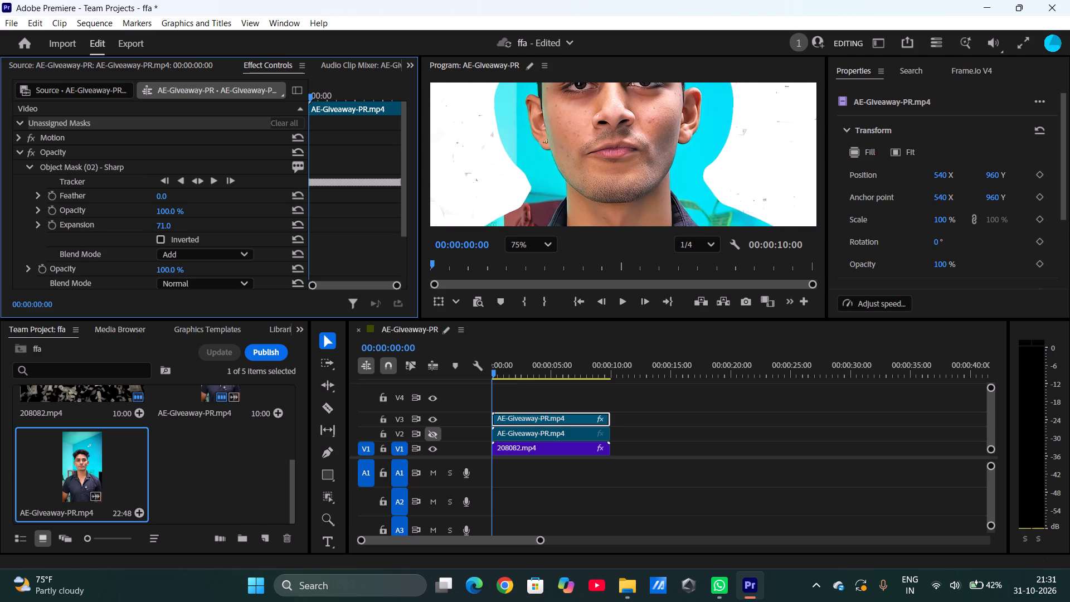
pyautogui.moveTo(192, 193); pyautogui.dragTo(75, 191)
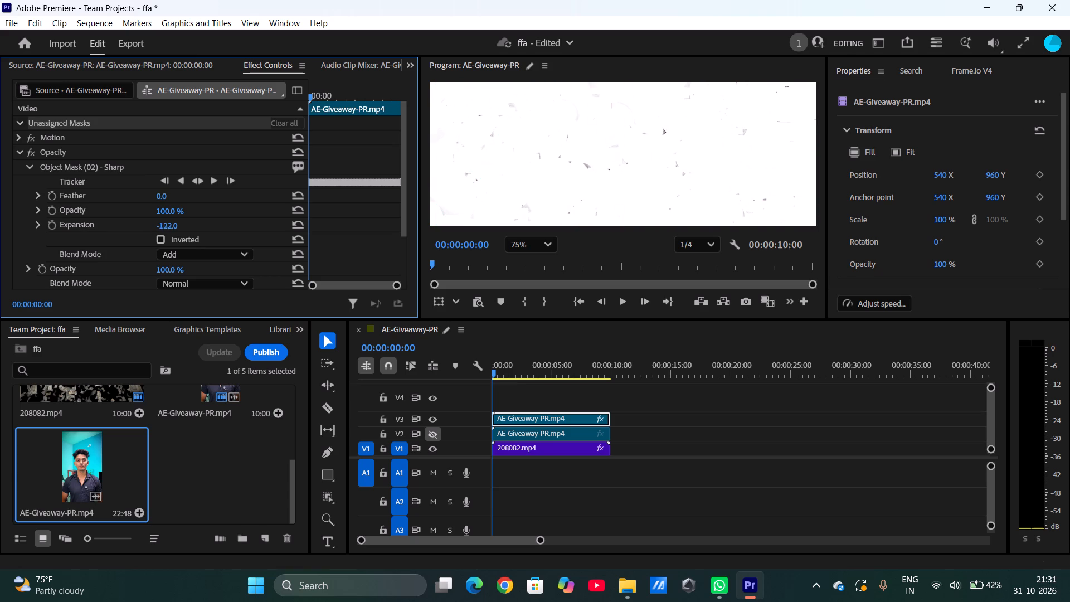
pyautogui.moveTo(75, 191); pyautogui.dragTo(143, 192)
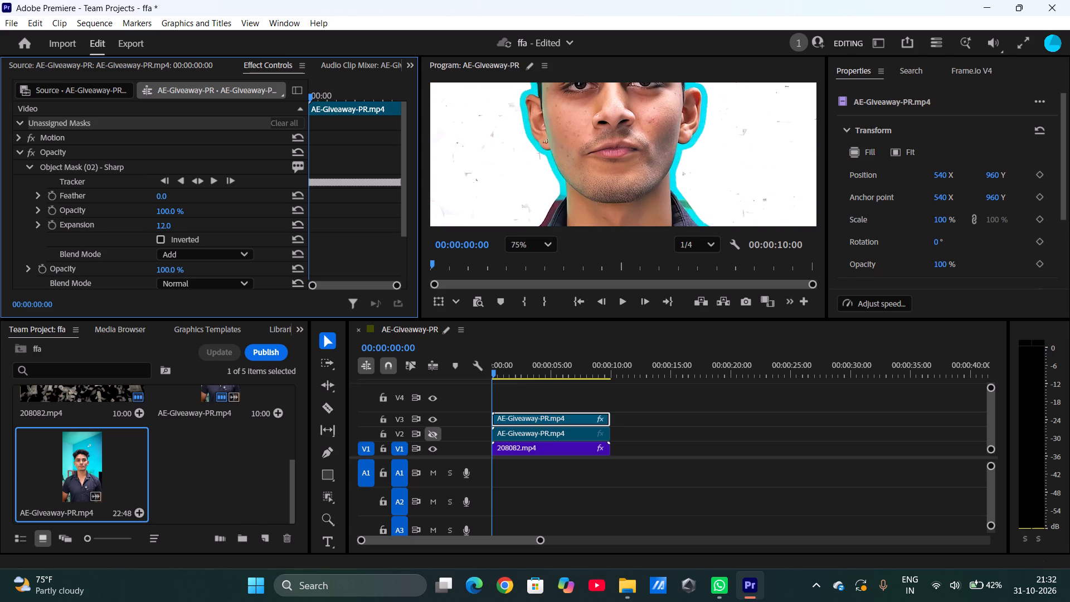
pyautogui.moveTo(143, 192); pyautogui.dragTo(140, 195)
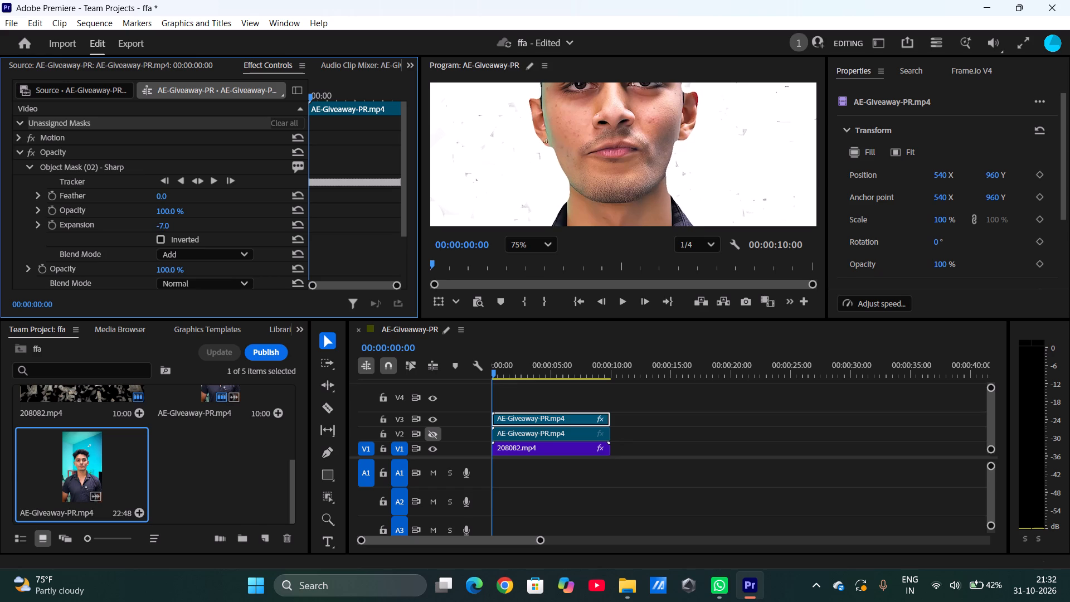
pyautogui.moveTo(140, 195); pyautogui.dragTo(152, 200)
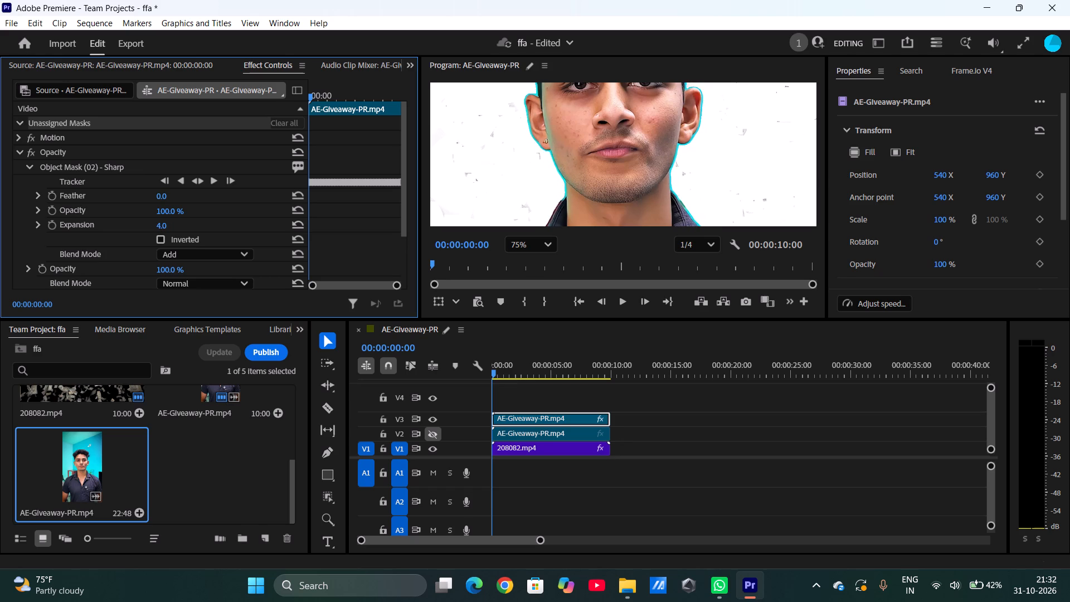
pyautogui.moveTo(152, 200); pyautogui.dragTo(150, 201)
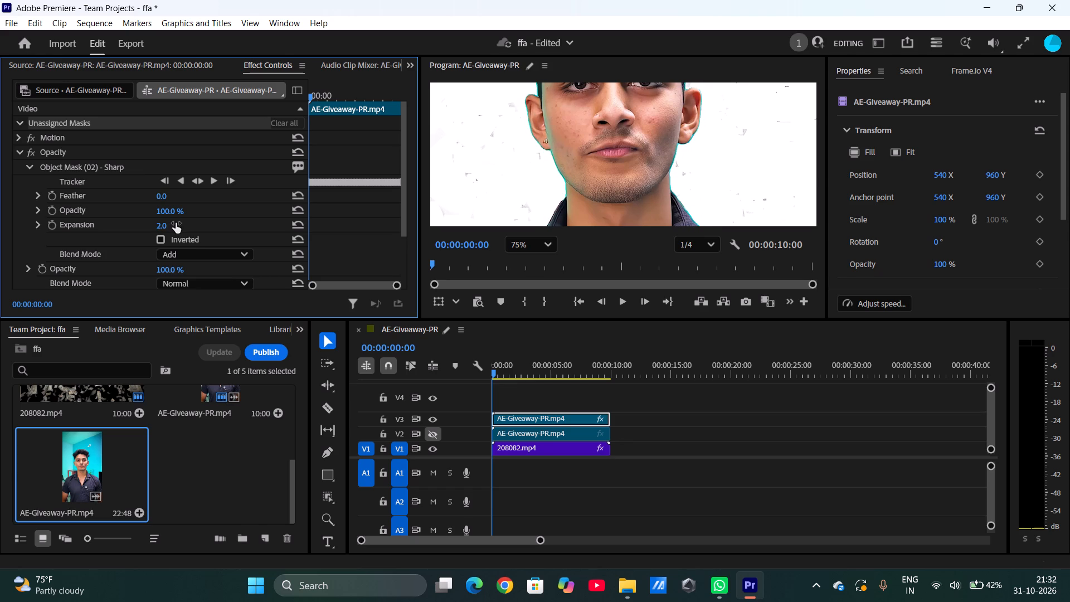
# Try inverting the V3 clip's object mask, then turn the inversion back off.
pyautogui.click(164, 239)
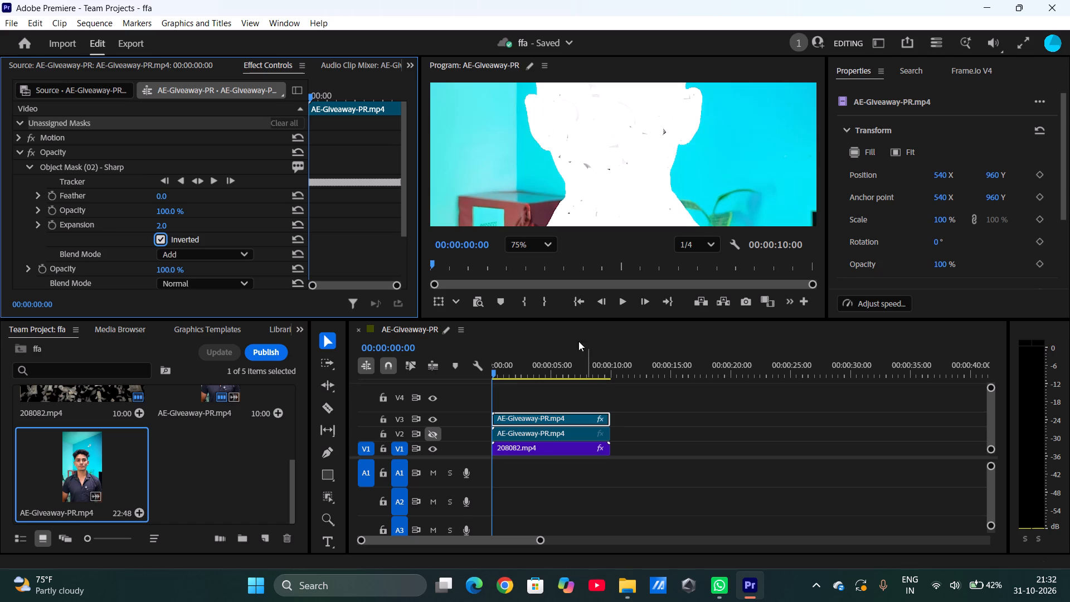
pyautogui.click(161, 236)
# Try the Subtract blend mode on the V3 object mask, then set it to Intersect.
pyautogui.click(176, 249)
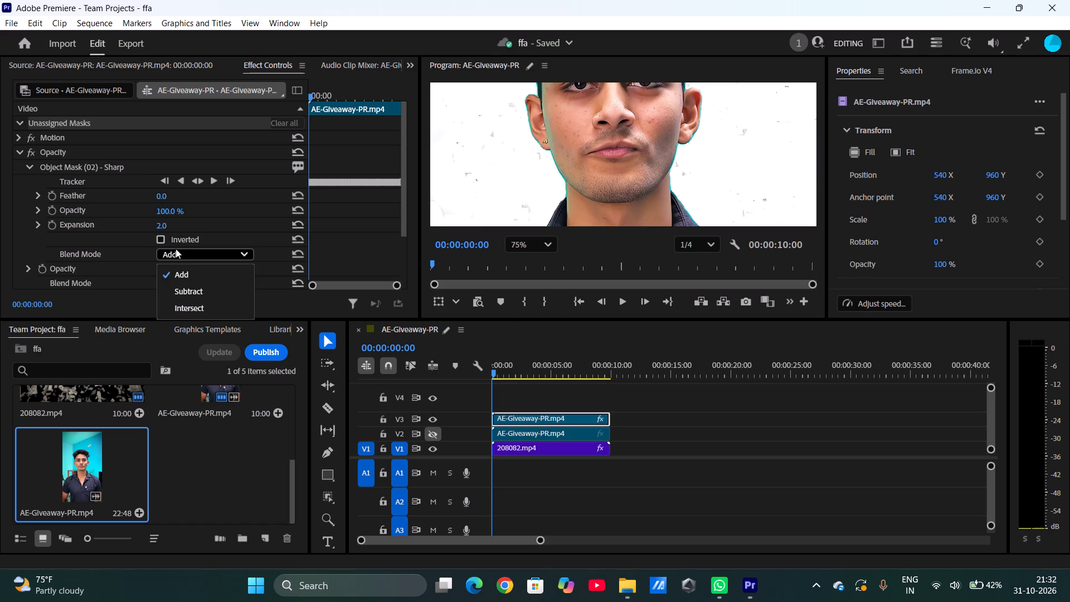
pyautogui.click(198, 289)
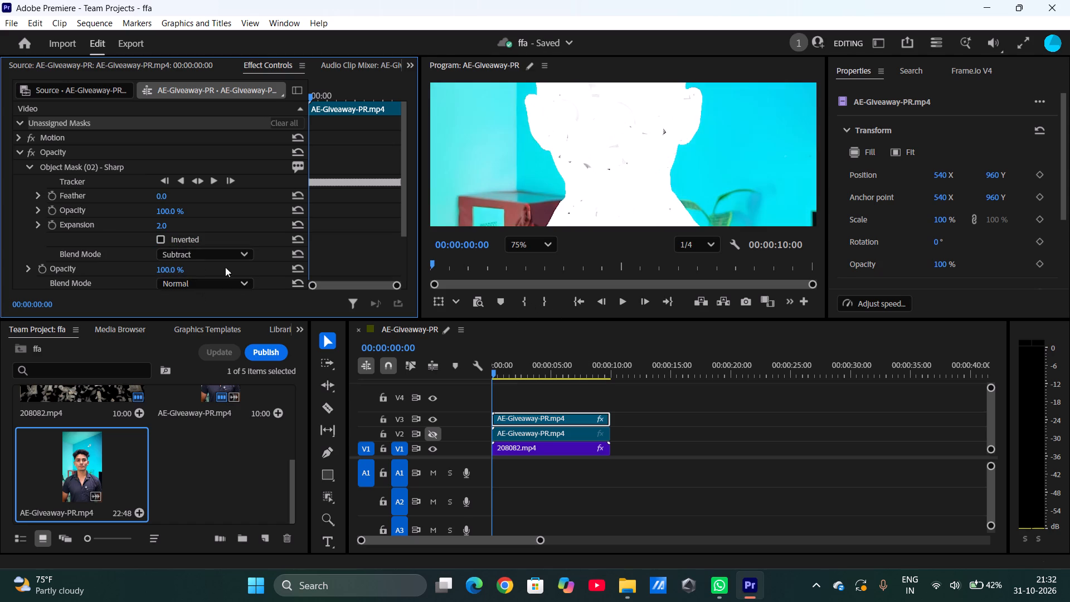
pyautogui.click(184, 256)
pyautogui.click(188, 303)
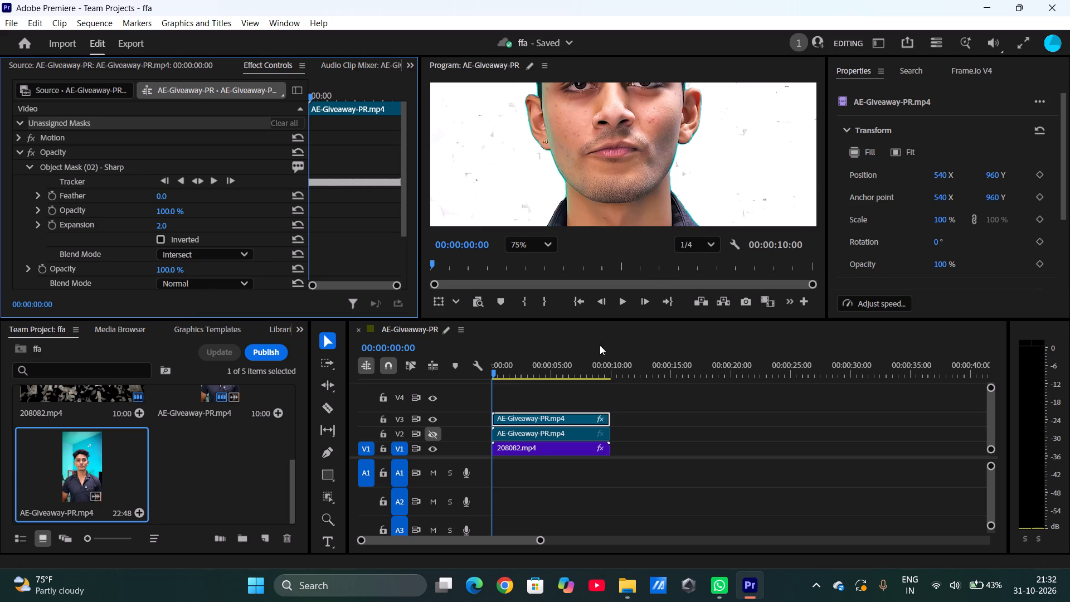
# Play the sequence from the start, briefly showing the V2 track and hiding it again to compare the portrait's edges.
pyautogui.click(621, 305)
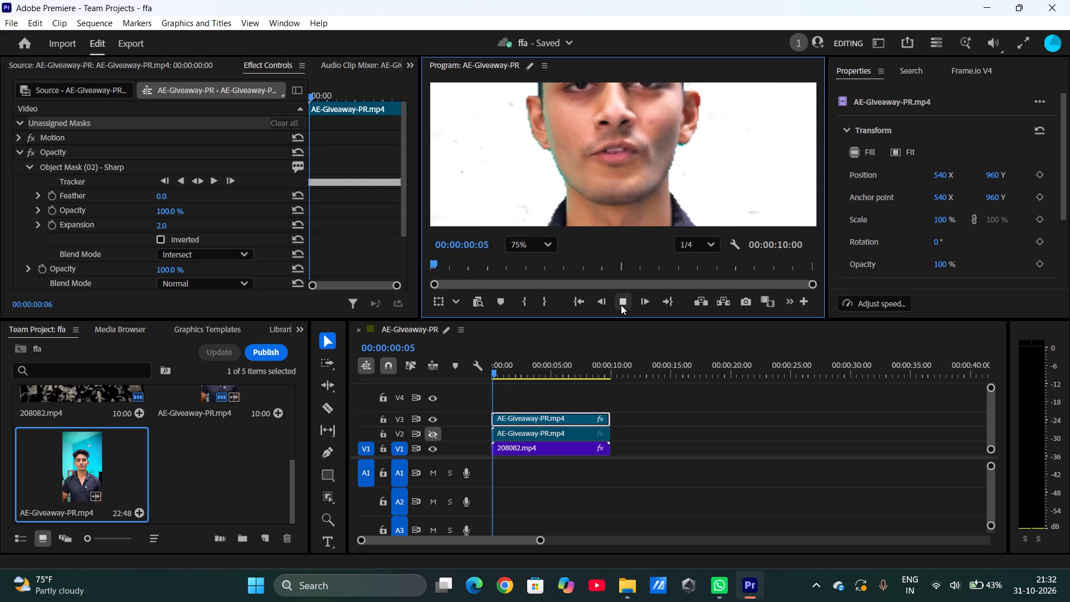
pyautogui.click(426, 434)
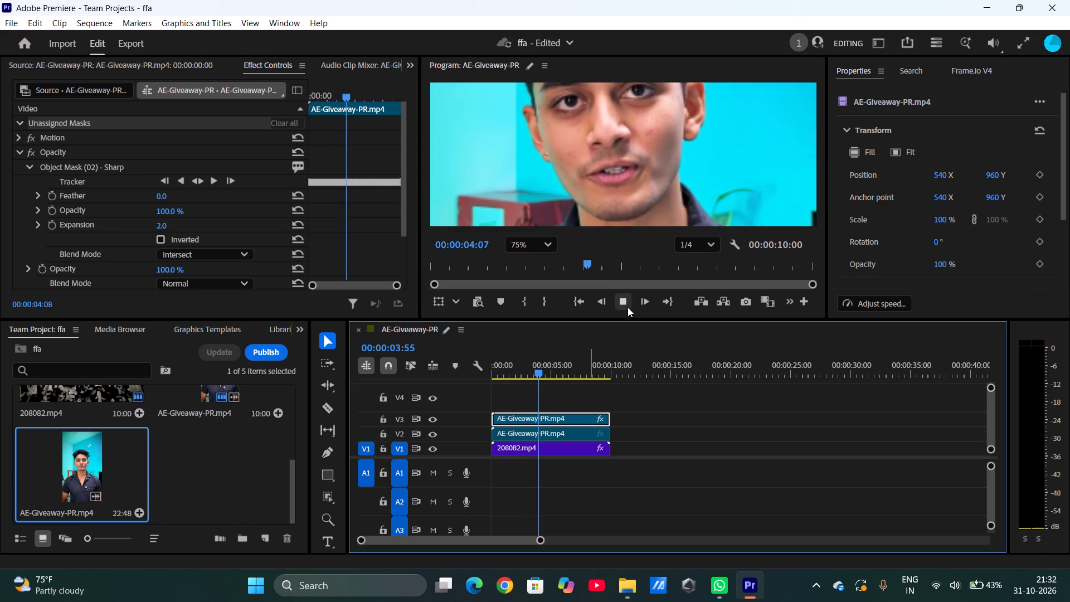
pyautogui.click(430, 433)
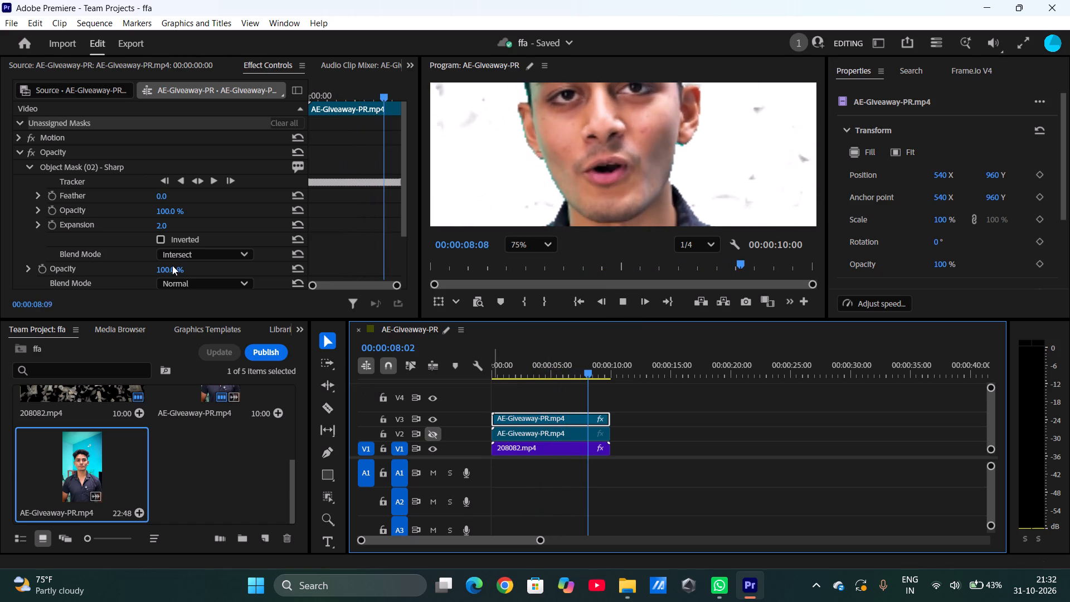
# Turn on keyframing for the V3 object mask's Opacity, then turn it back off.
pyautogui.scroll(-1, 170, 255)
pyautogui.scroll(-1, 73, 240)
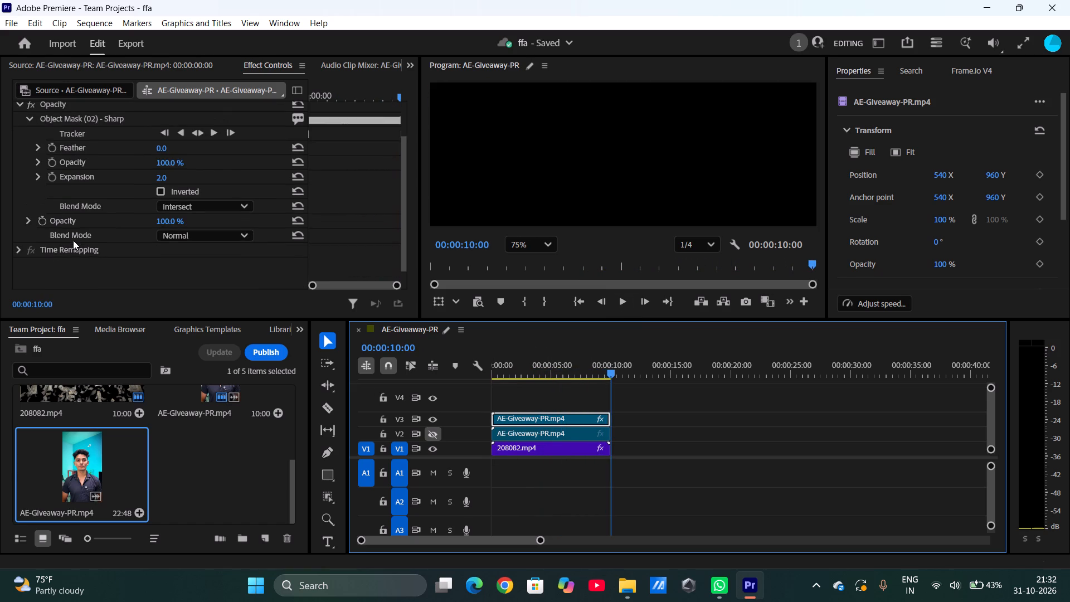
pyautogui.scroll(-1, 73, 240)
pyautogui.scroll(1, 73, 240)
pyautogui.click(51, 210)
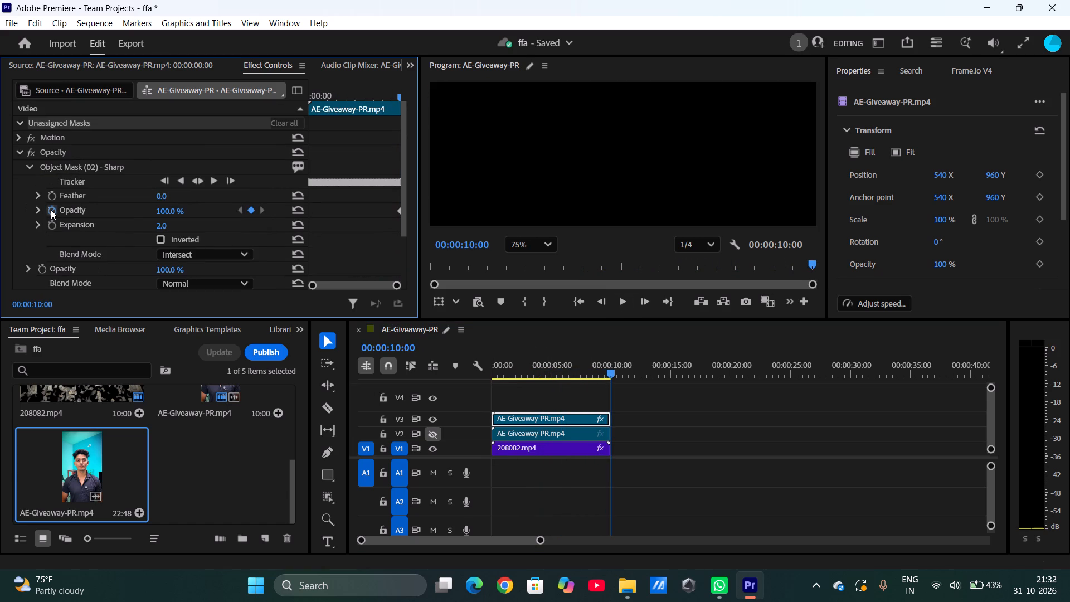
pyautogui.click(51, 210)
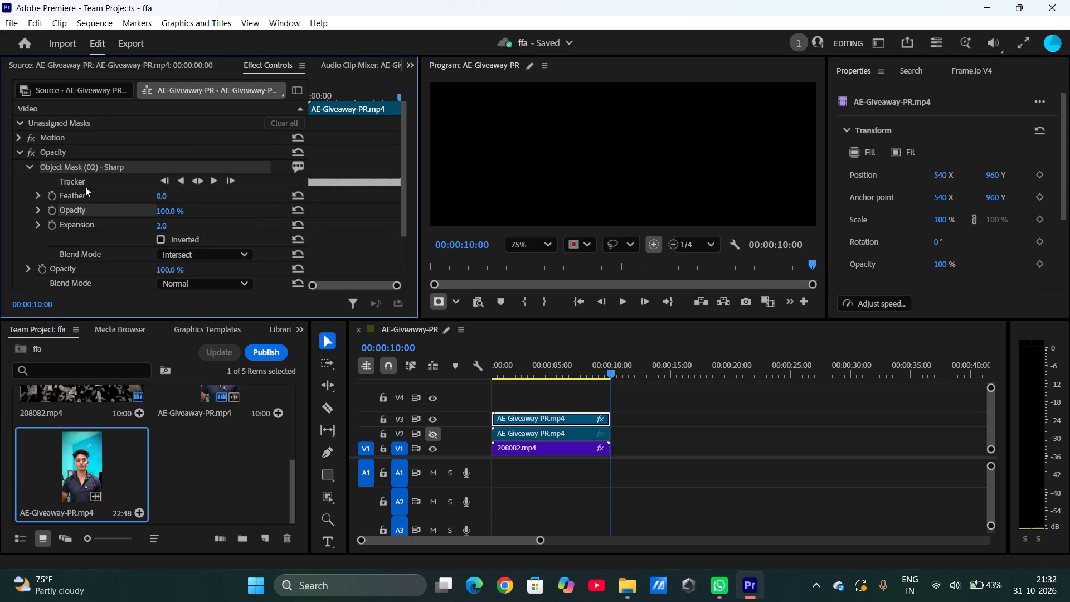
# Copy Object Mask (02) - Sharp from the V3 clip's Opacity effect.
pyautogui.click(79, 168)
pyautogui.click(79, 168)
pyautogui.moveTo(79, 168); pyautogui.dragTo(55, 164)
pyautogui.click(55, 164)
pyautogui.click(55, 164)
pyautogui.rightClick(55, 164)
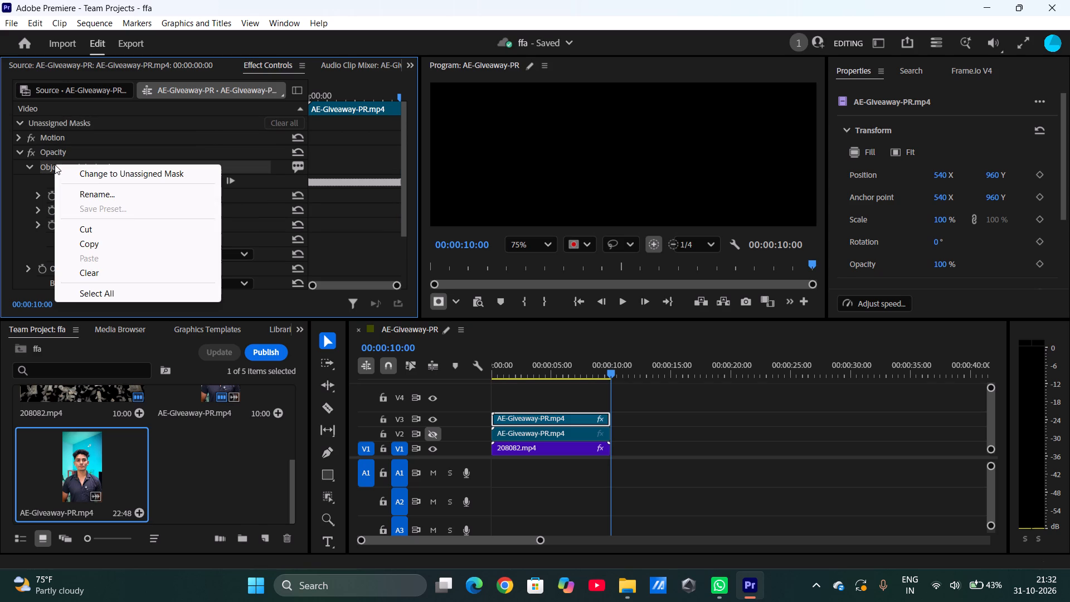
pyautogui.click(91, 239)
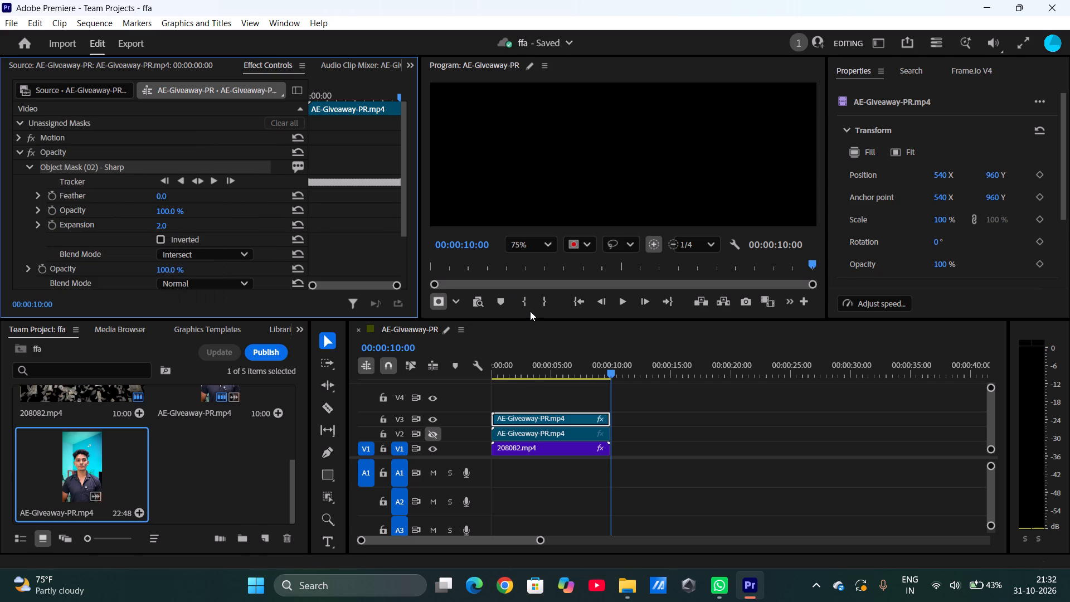
# Make the V2 track visible again and return to the start of the sequence with the V2 clip selected.
pyautogui.click(534, 435)
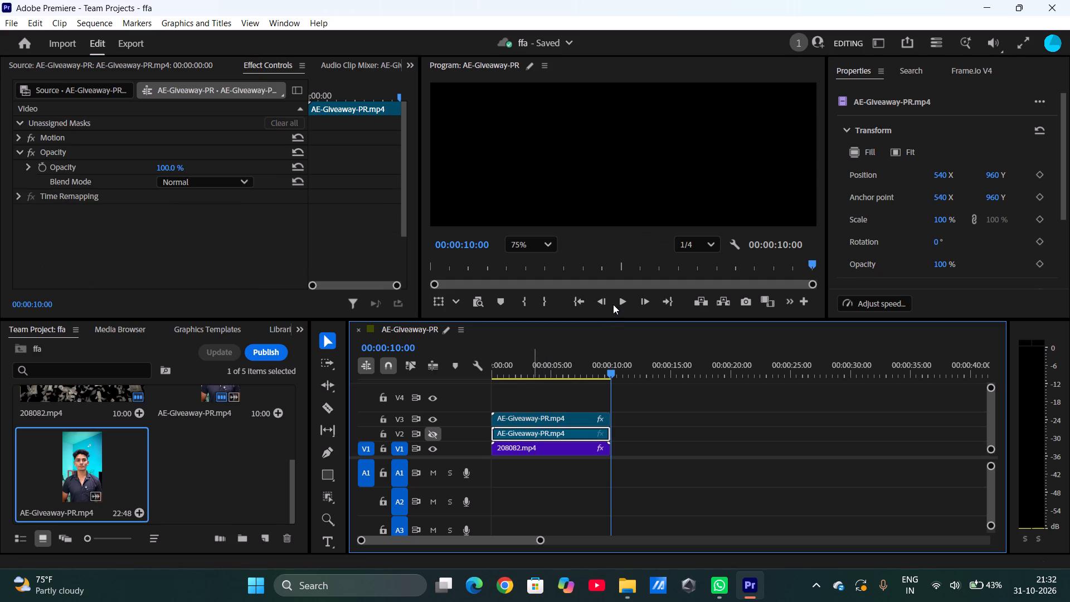
pyautogui.click(639, 298)
pyautogui.click(438, 434)
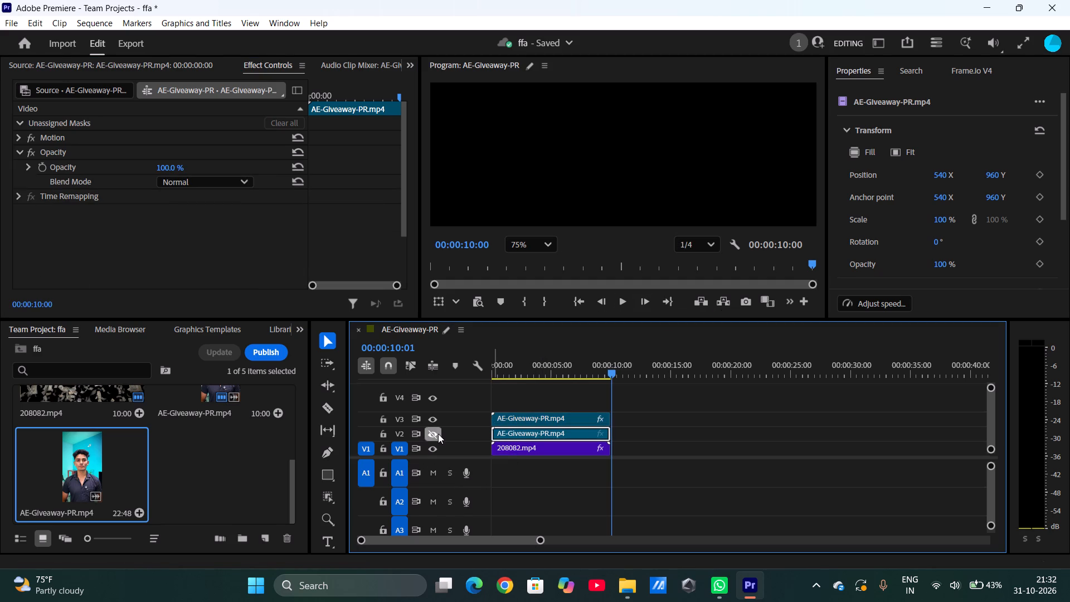
pyautogui.click(578, 304)
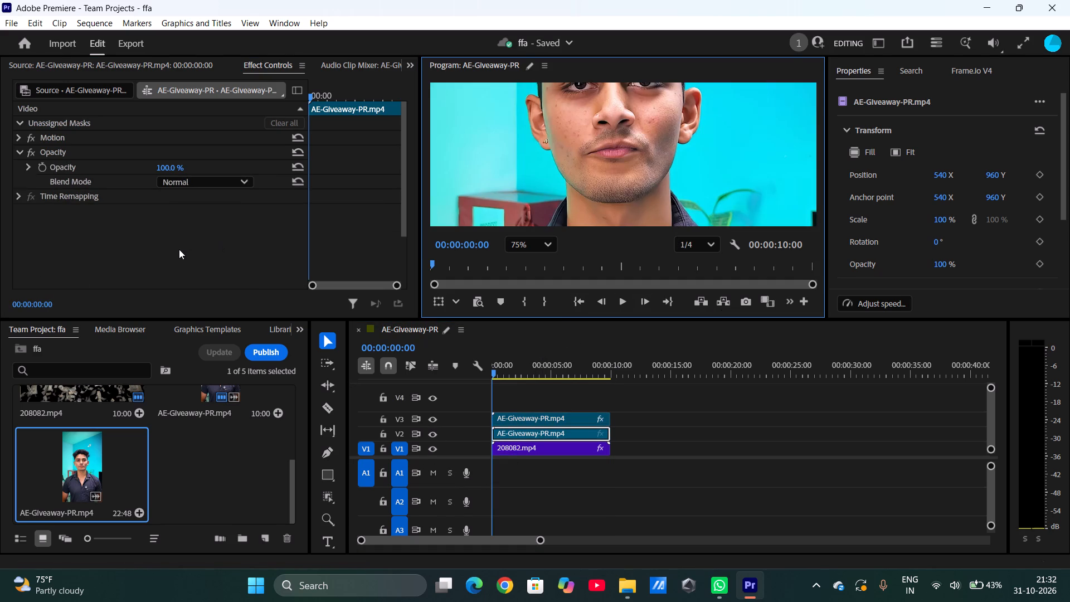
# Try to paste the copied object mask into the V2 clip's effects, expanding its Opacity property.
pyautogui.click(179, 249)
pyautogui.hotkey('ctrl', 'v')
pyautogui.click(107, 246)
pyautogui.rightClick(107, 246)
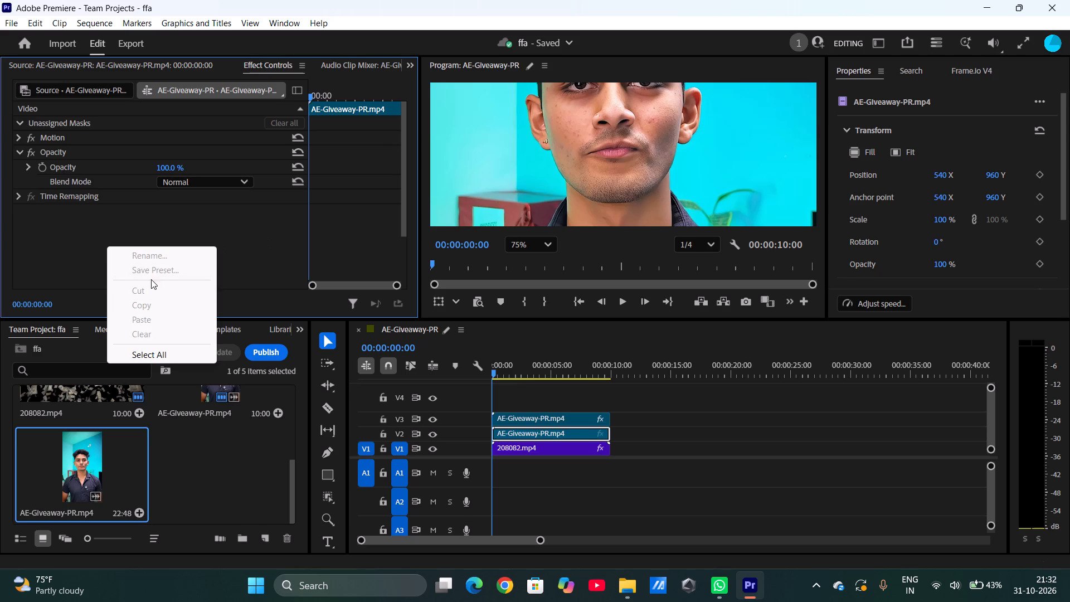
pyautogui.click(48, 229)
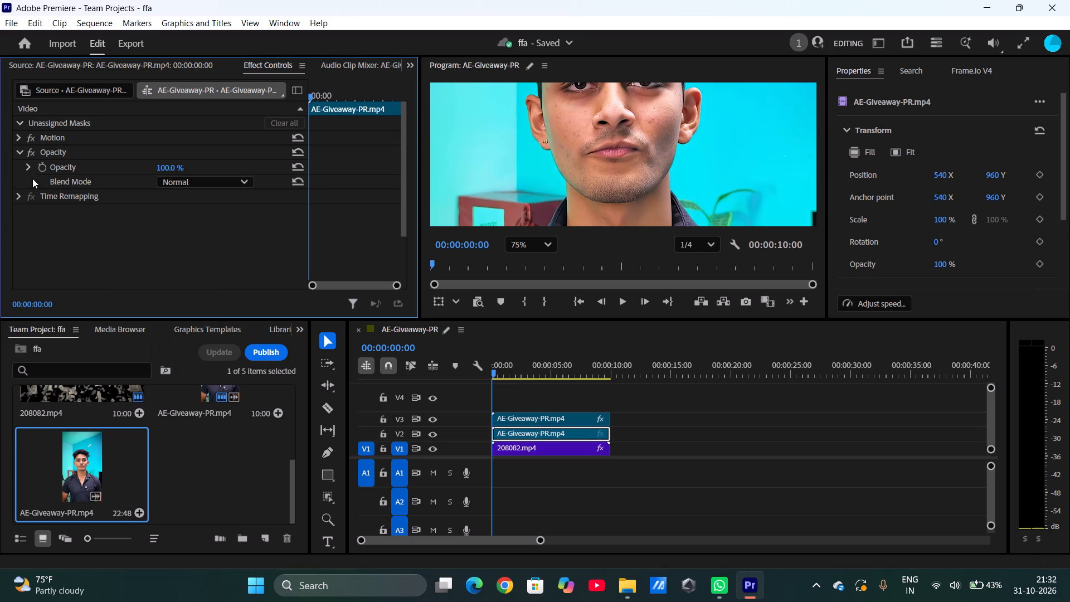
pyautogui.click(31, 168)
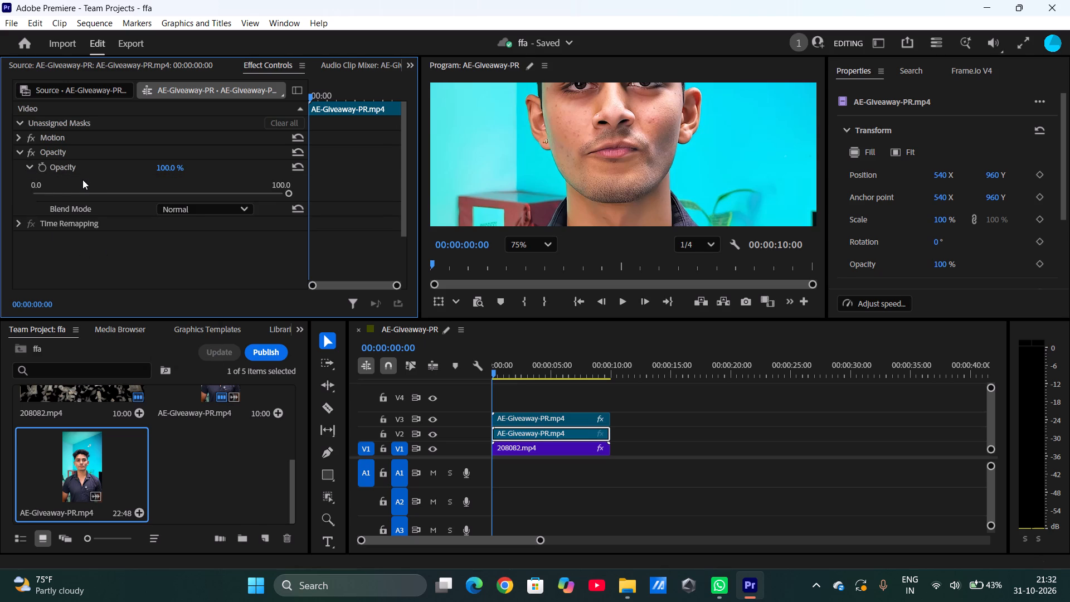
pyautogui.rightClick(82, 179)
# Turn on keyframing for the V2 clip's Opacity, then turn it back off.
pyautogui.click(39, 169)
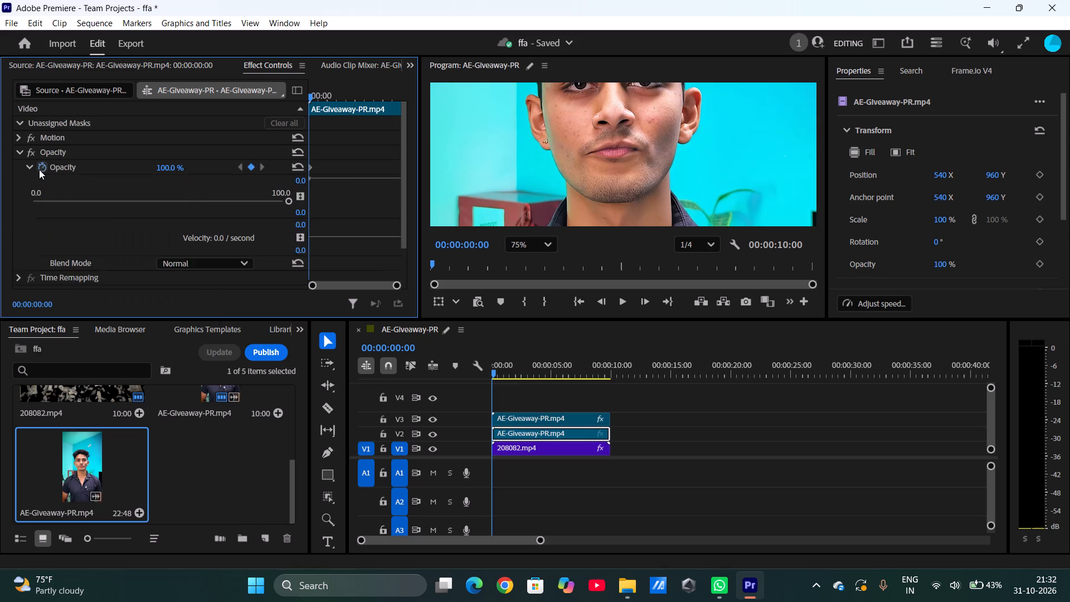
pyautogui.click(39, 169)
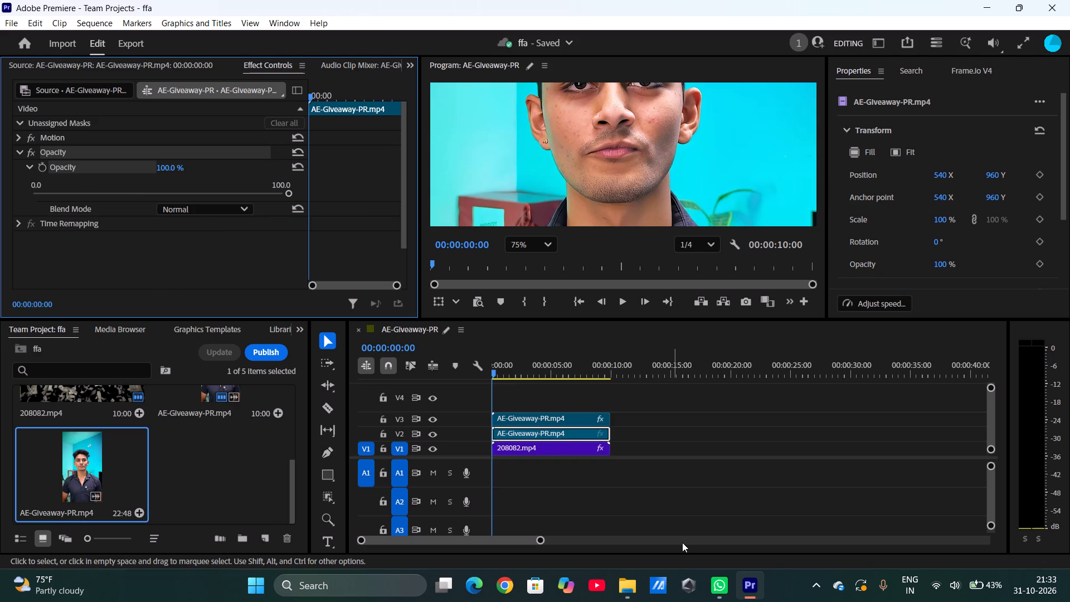
# Play the sequence from the start with V2 visible to check the composite, keeping the V2 clip selected.
pyautogui.scroll(4, 615, 271)
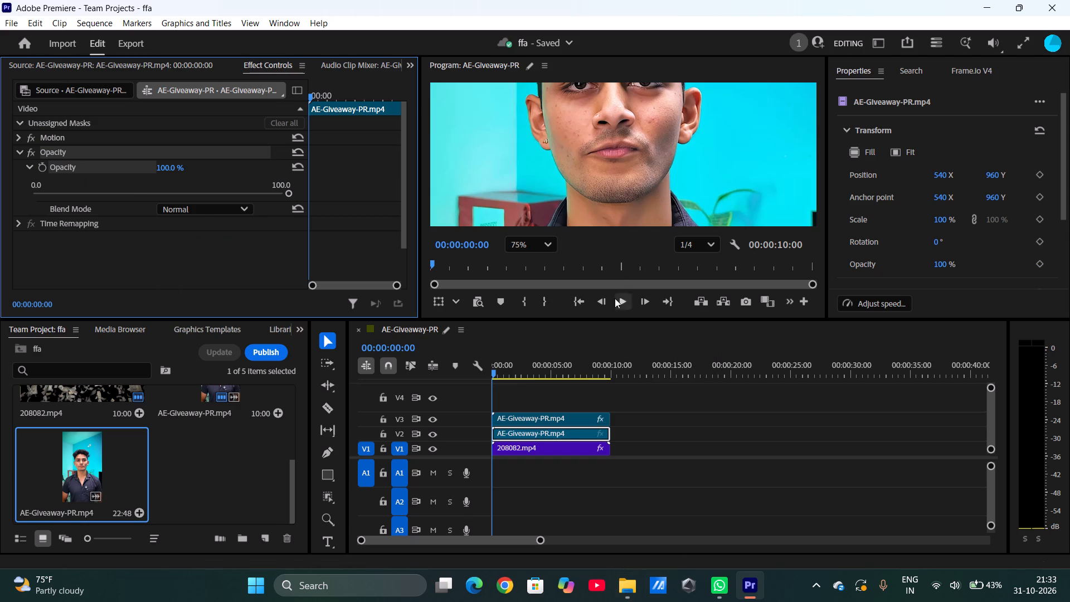
pyautogui.click(621, 305)
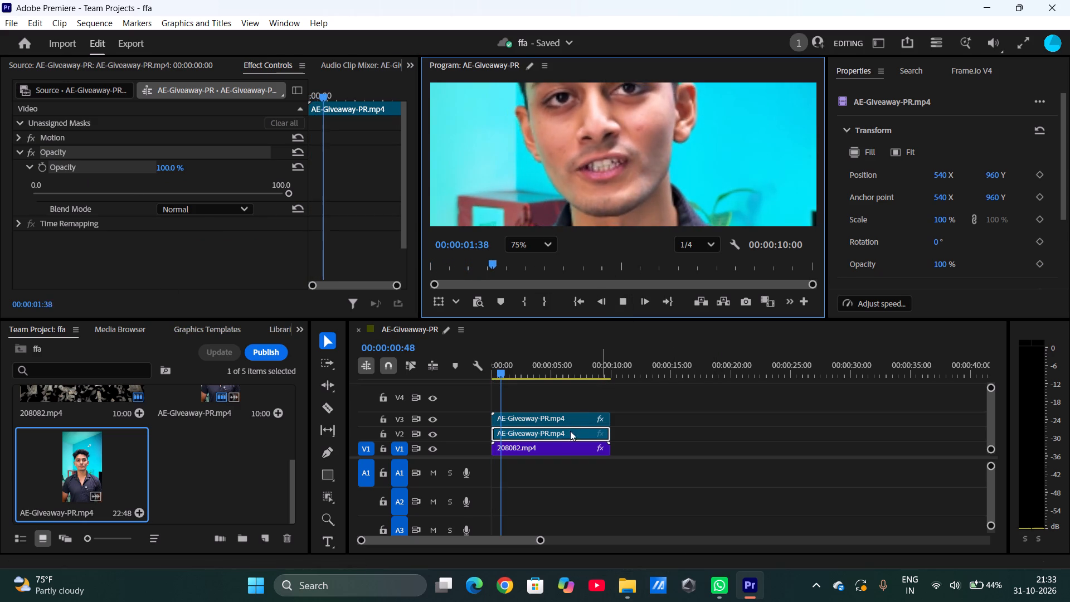
pyautogui.click(544, 435)
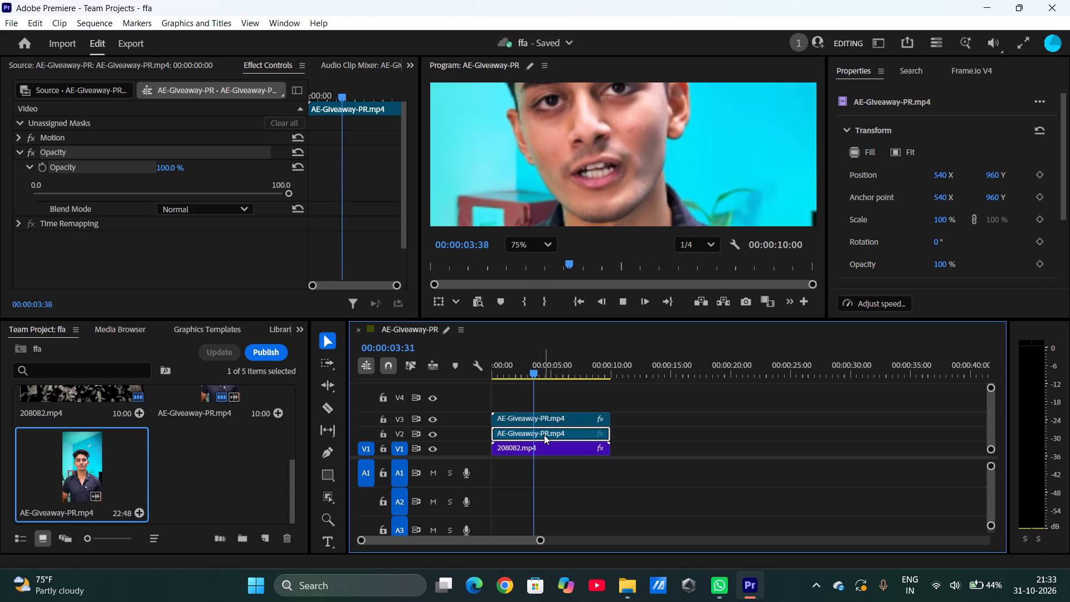
# Move 208082.mp4 from V1 to V2, into the empty space about one second after the AE-Giveaway-PR.mp4 clips end.
pyautogui.click(534, 444)
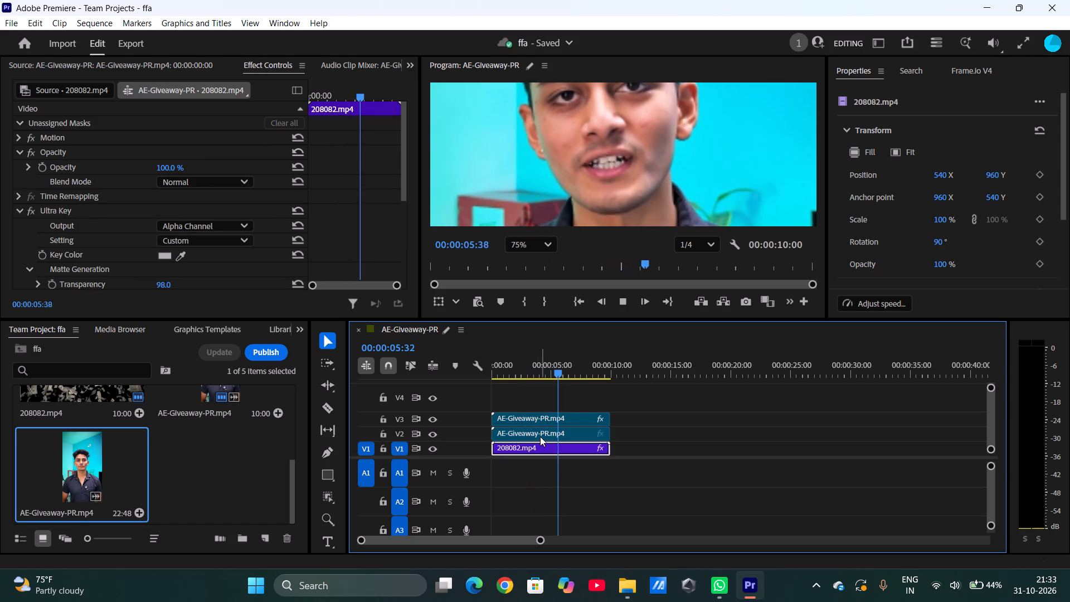
pyautogui.moveTo(542, 449); pyautogui.dragTo(678, 430)
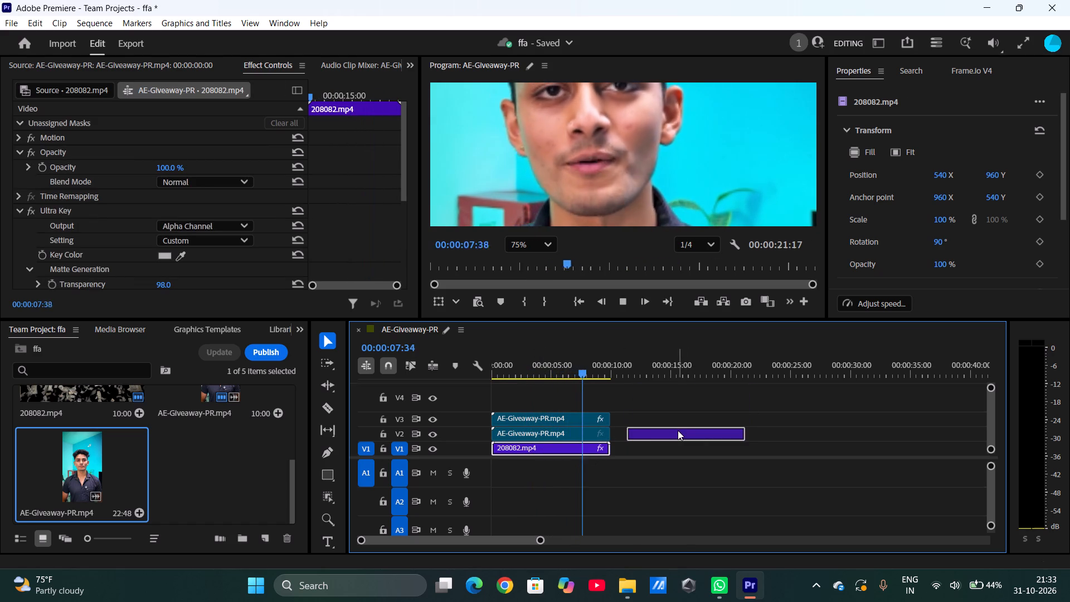
# Trim the end of the AE-Giveaway-PR.mp4 clip on V2 to about 00:00:10:38.
pyautogui.moveTo(602, 440); pyautogui.dragTo(577, 475)
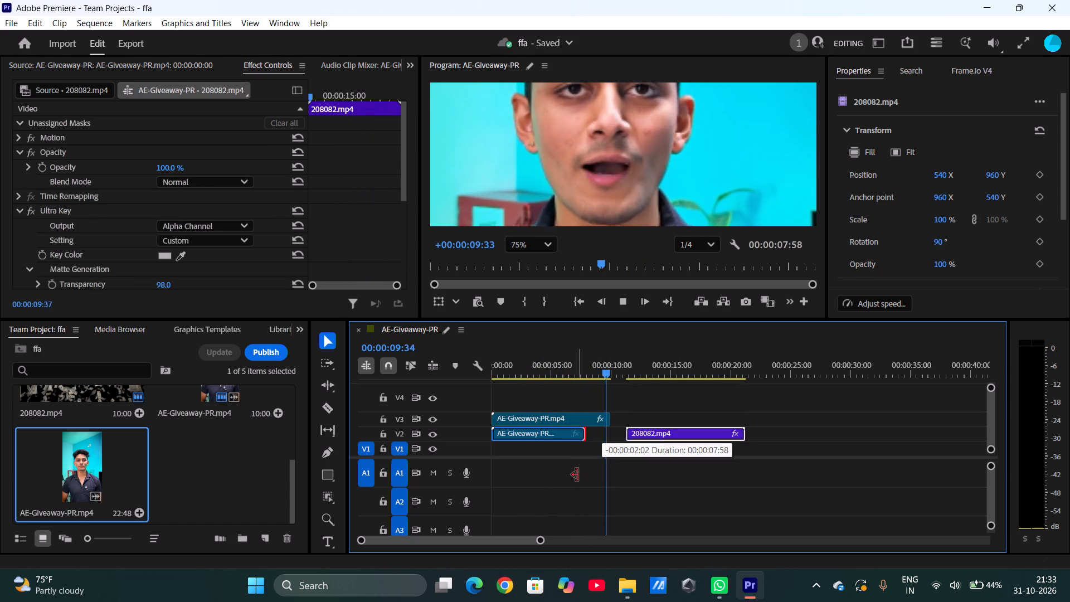
pyautogui.moveTo(577, 475); pyautogui.dragTo(609, 443)
# Reorder the layers by moving AE-Giveaway-PR.mp4 from V2 down to V1 and sliding 208082.mp4 on V2 to the sequence start.
pyautogui.moveTo(573, 435); pyautogui.dragTo(572, 445)
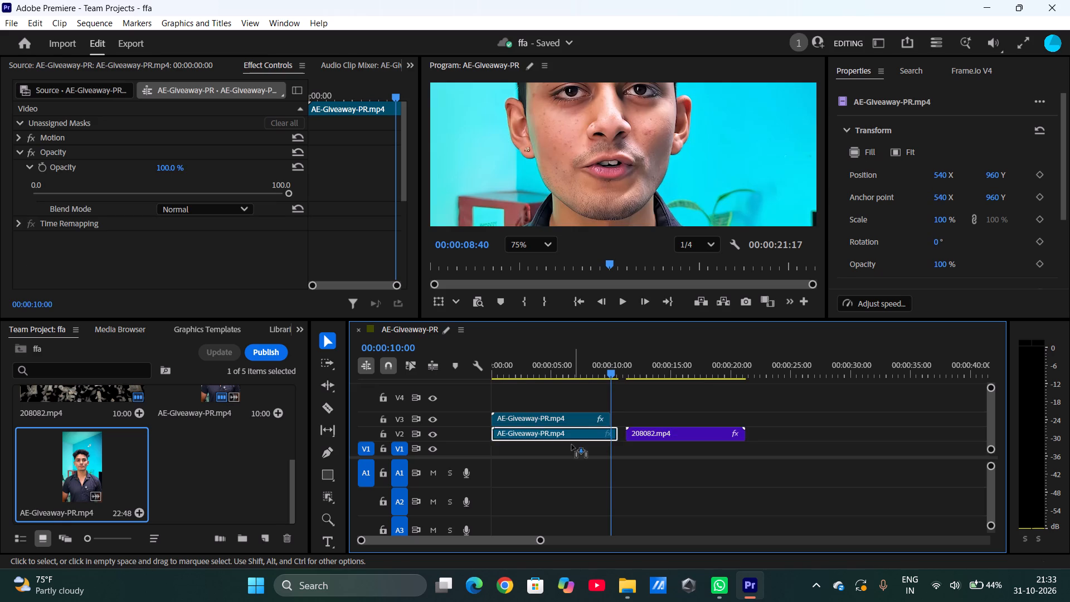
pyautogui.moveTo(572, 445); pyautogui.dragTo(570, 455)
pyautogui.moveTo(638, 439); pyautogui.dragTo(557, 440)
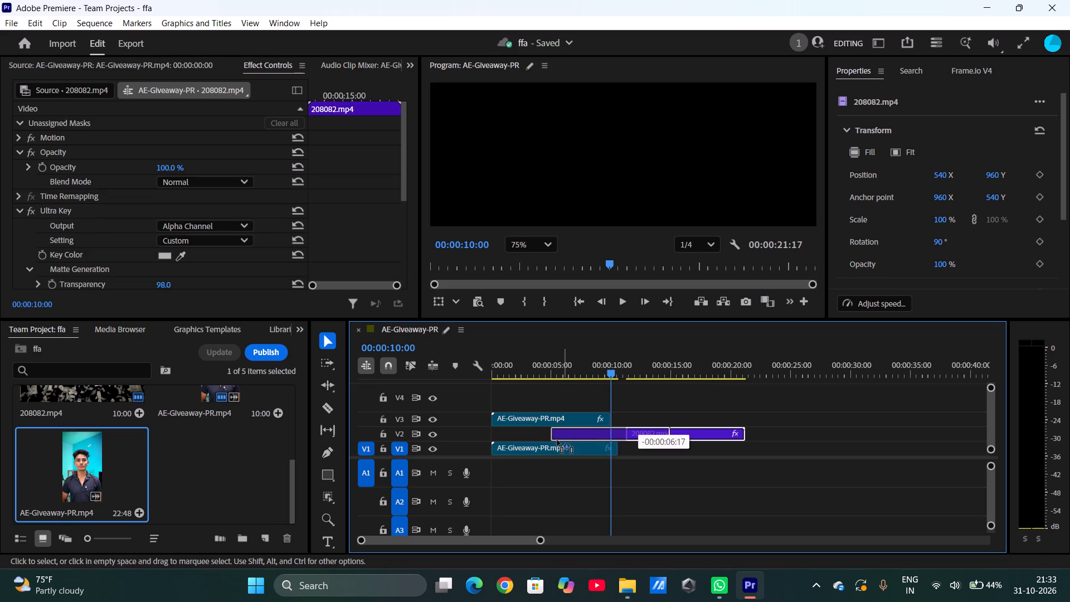
pyautogui.moveTo(557, 440); pyautogui.dragTo(495, 440)
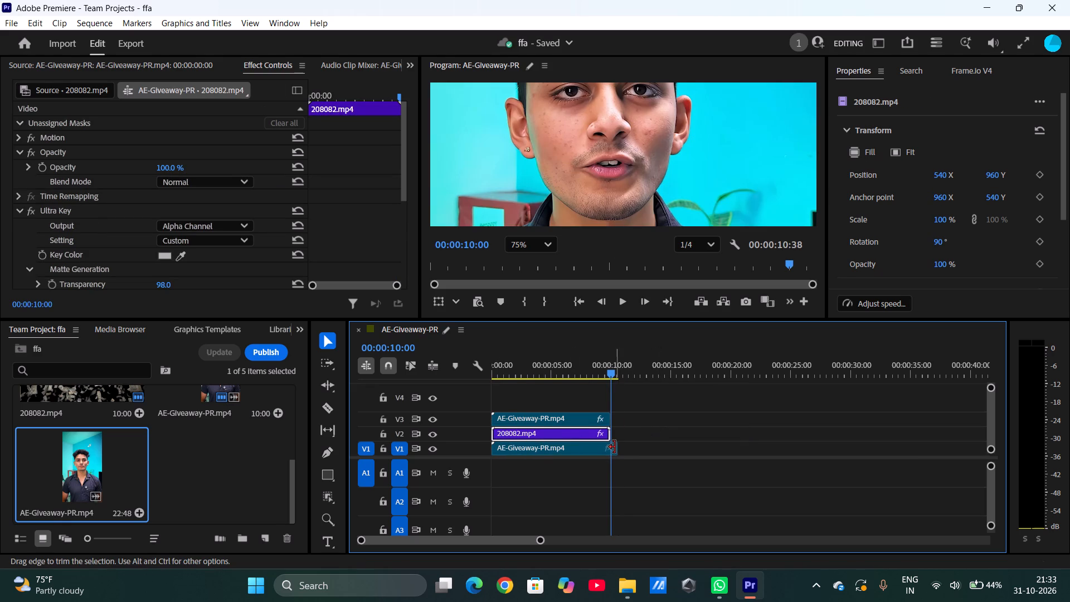
# Play the sequence from the start to check the reordered composite, selecting the AE-Giveaway-PR.mp4 clip on V1.
pyautogui.click(625, 305)
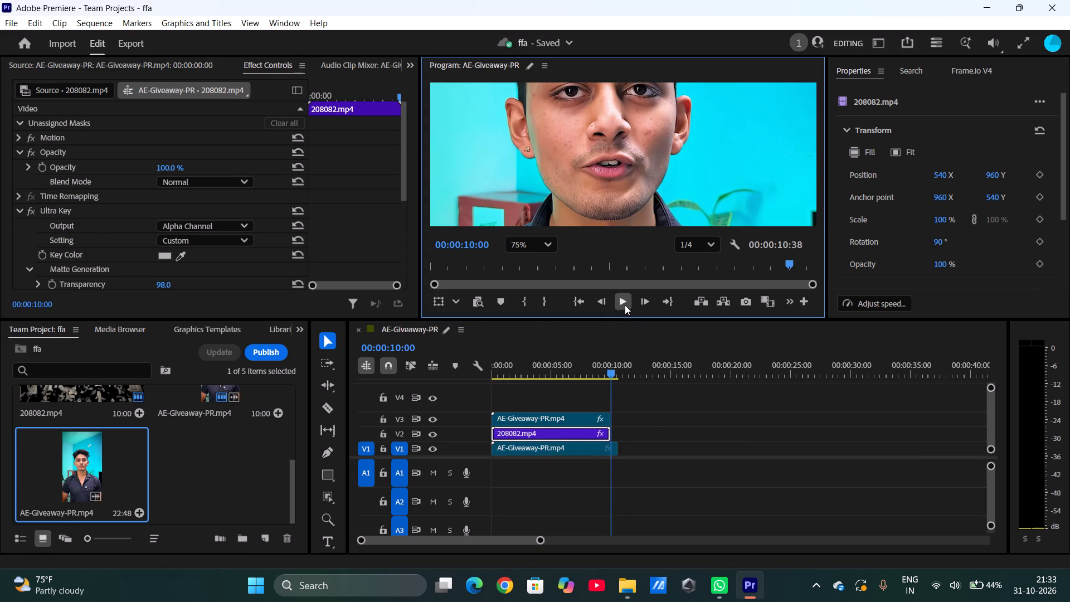
pyautogui.click(580, 299)
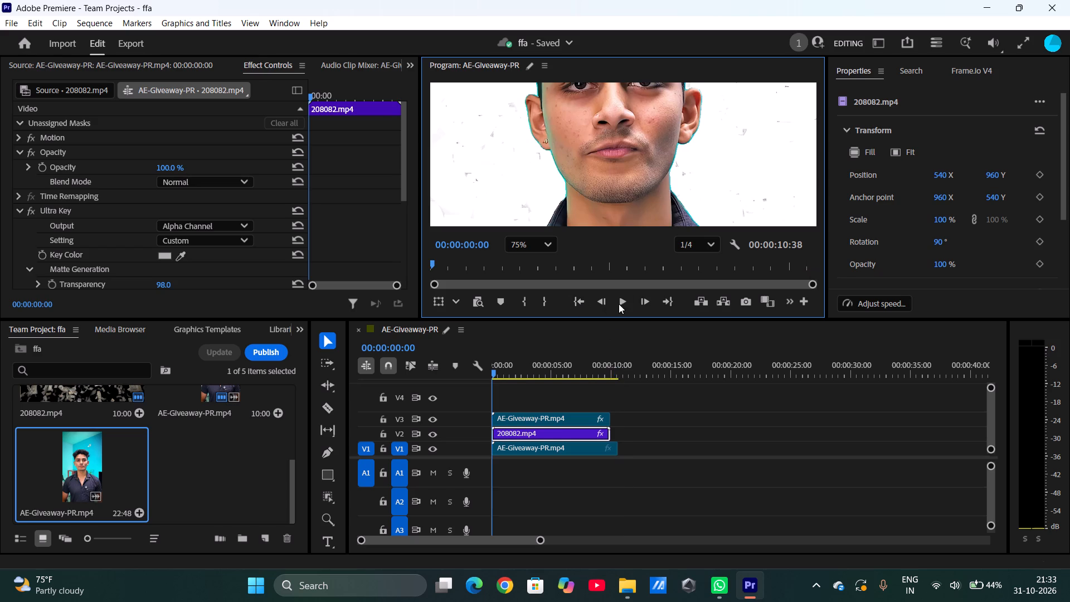
pyautogui.click(627, 303)
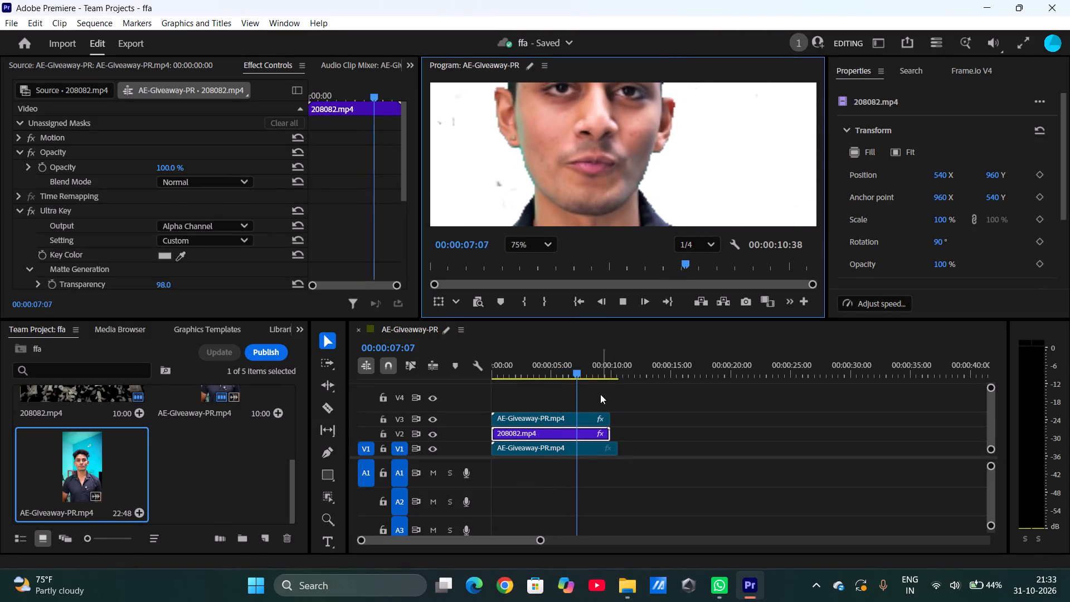
pyautogui.click(557, 455)
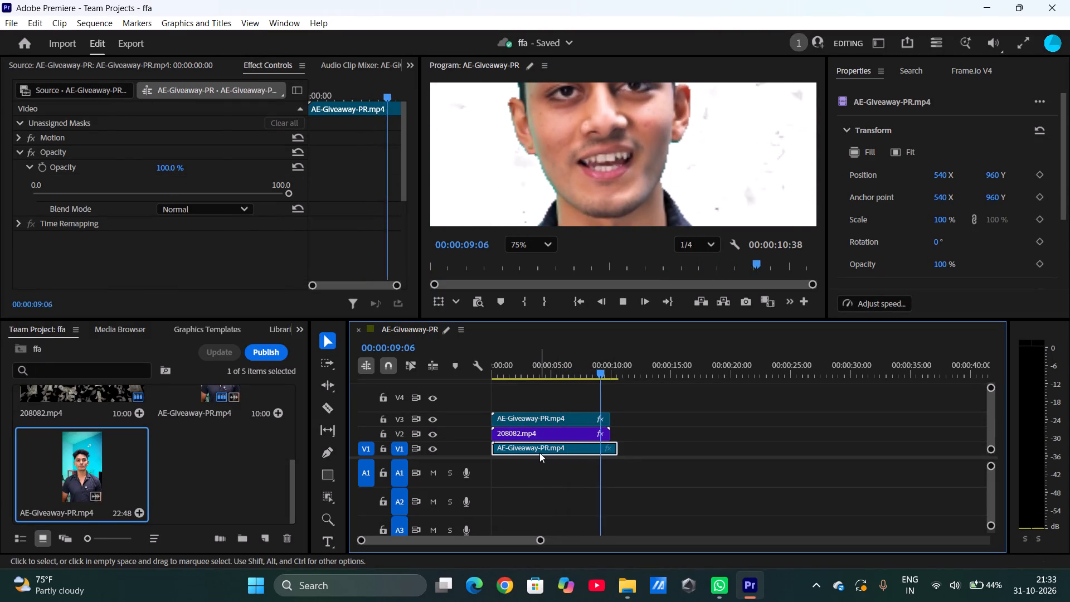
pyautogui.click(539, 453)
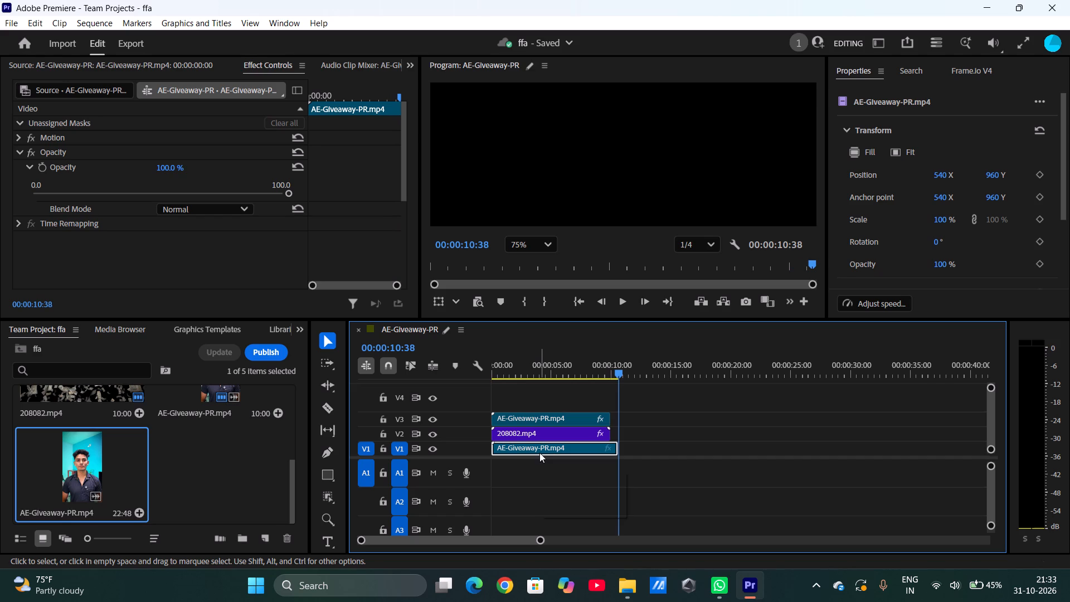
pyautogui.scroll(1, 539, 453)
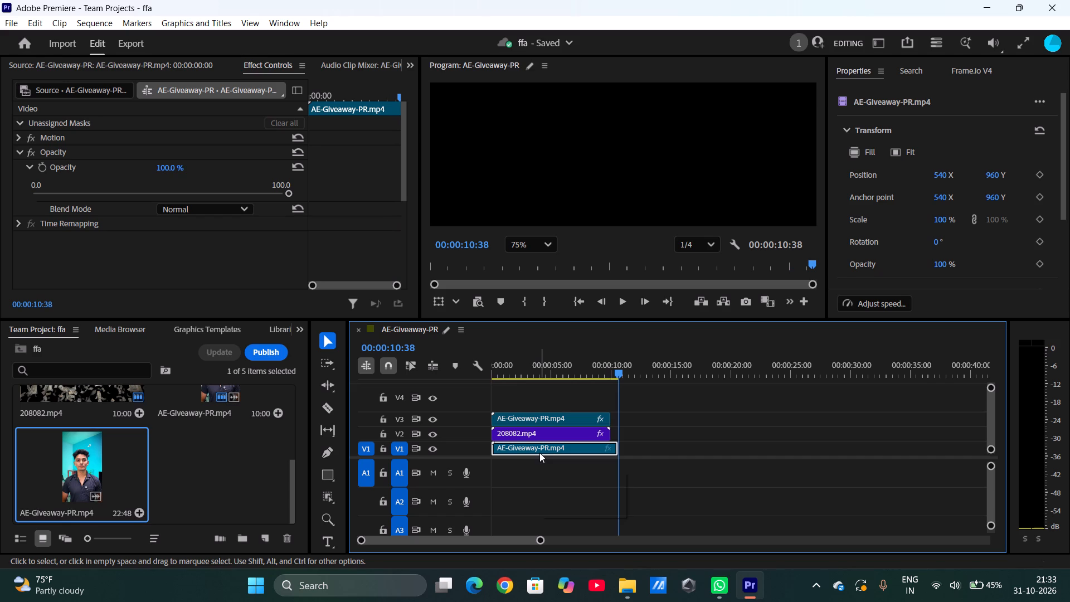
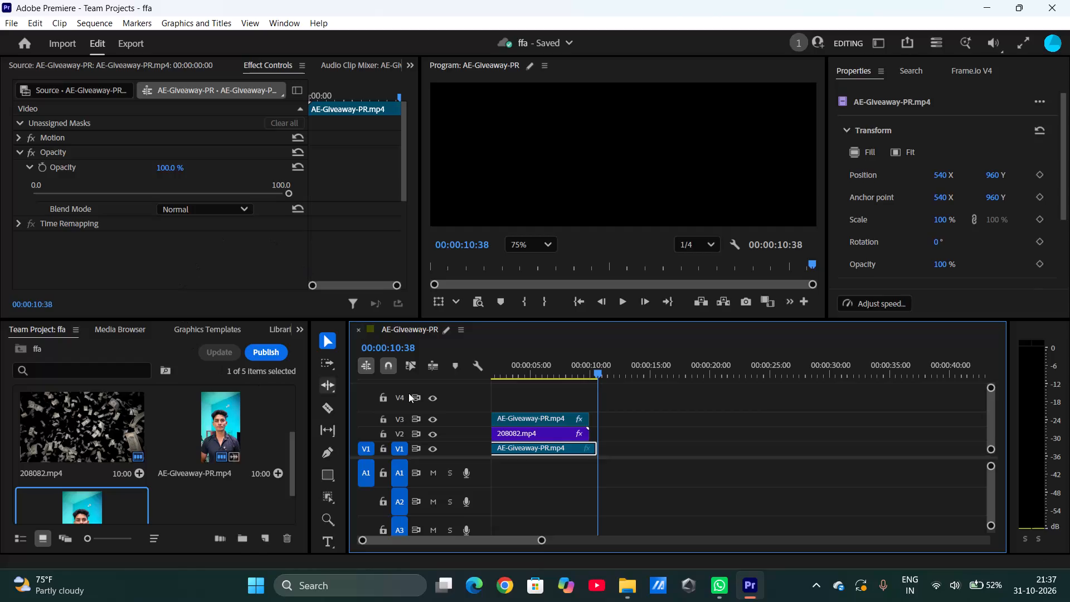
# Select 208082.mp4 on V2, check its Ultra Key settings, and search the effects library for "luma key".
pyautogui.click(531, 433)
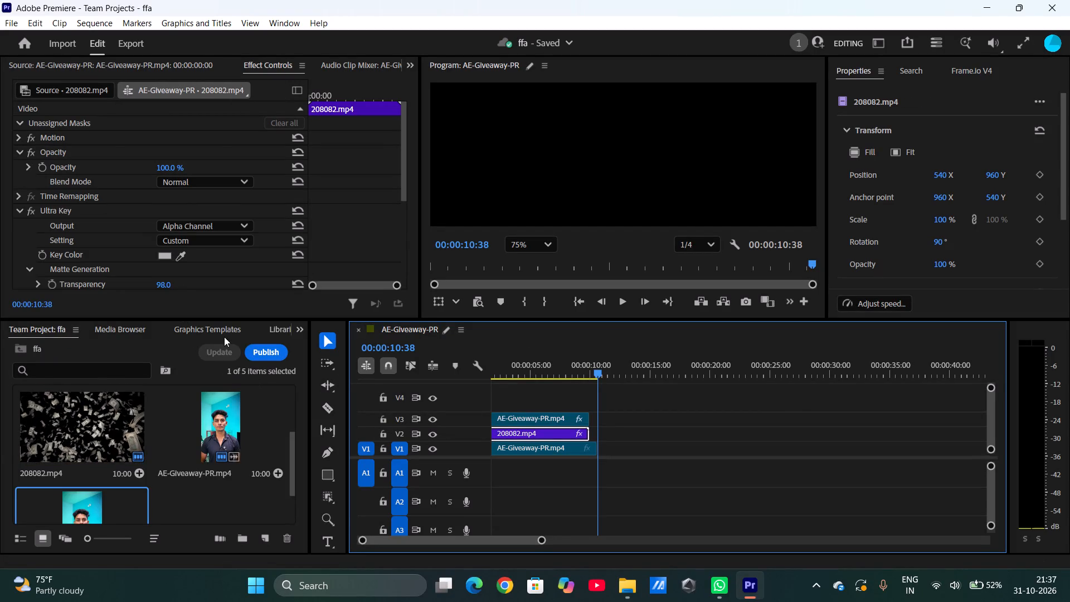
pyautogui.scroll(-1, 174, 247)
pyautogui.scroll(-1, 114, 260)
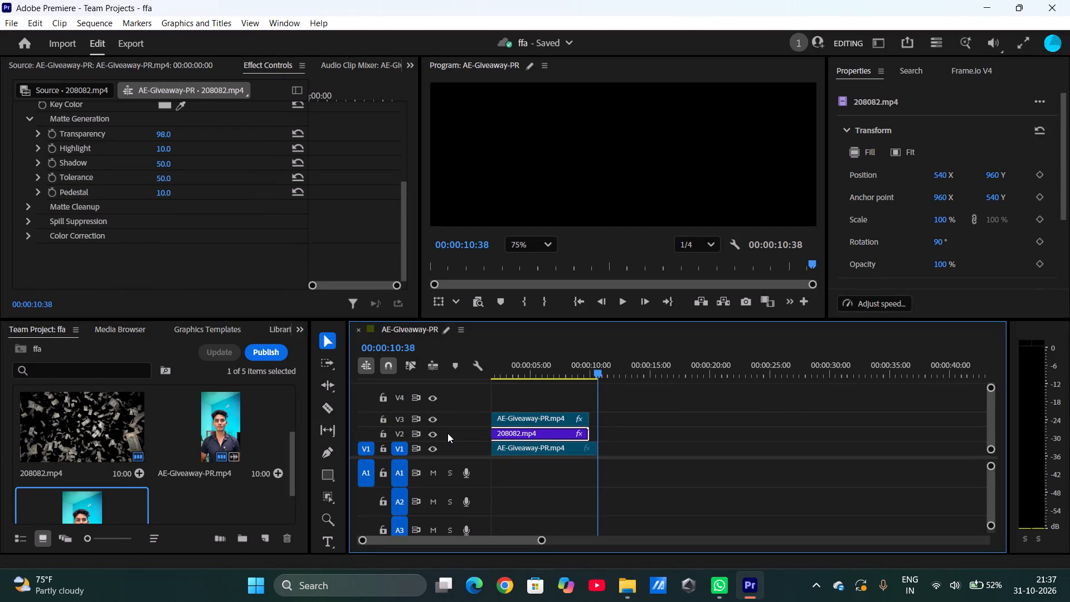
pyautogui.click(517, 433)
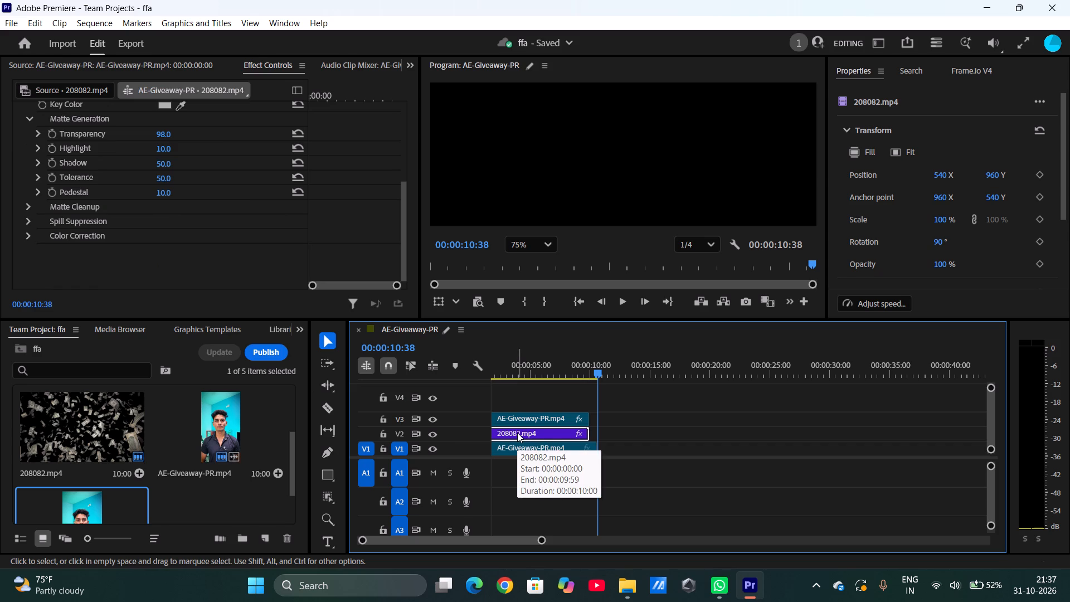
pyautogui.click(289, 18)
pyautogui.click(393, 225)
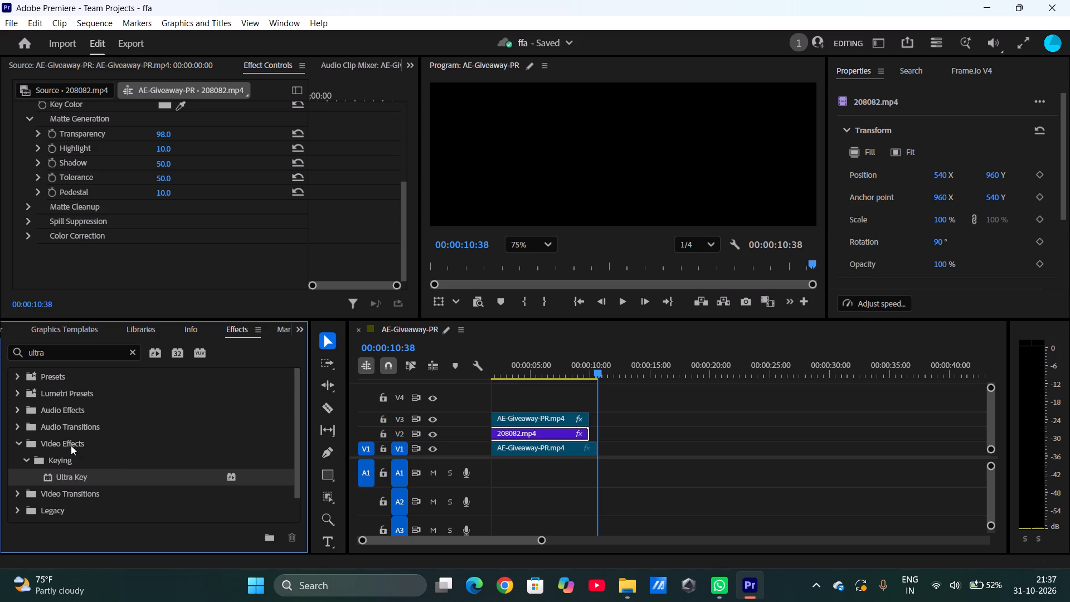
pyautogui.click(71, 351)
pyautogui.click(129, 356)
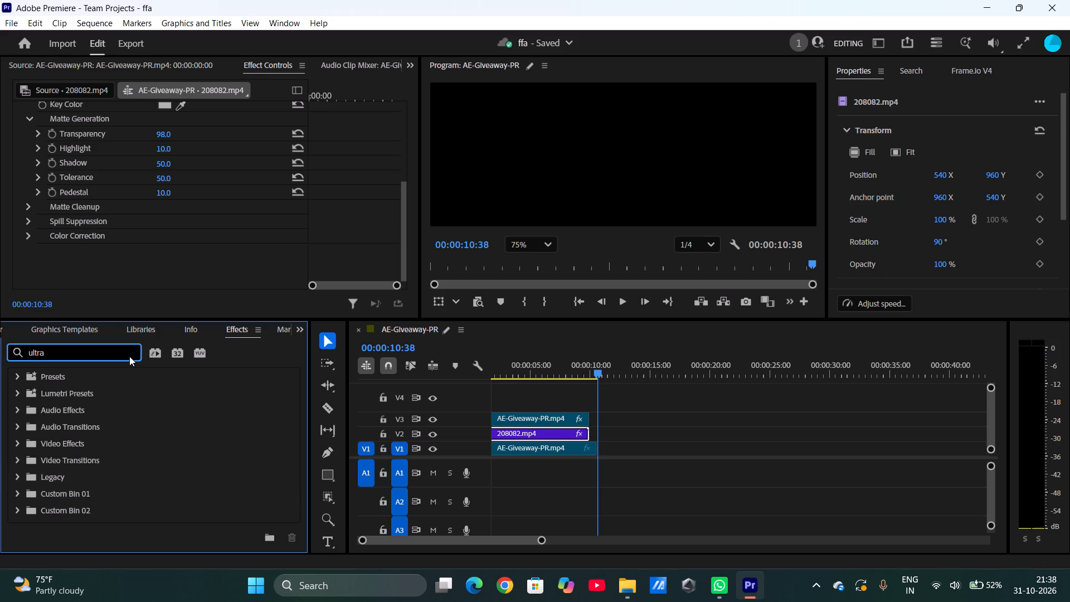
pyautogui.write('lo')
pyautogui.press('BackSpace')
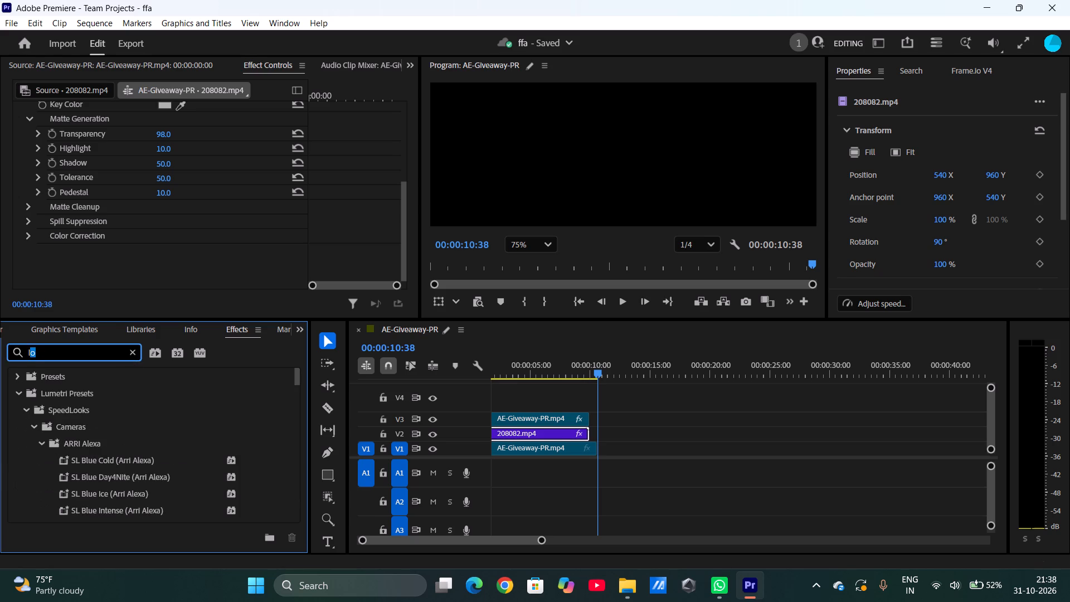
pyautogui.write('una')
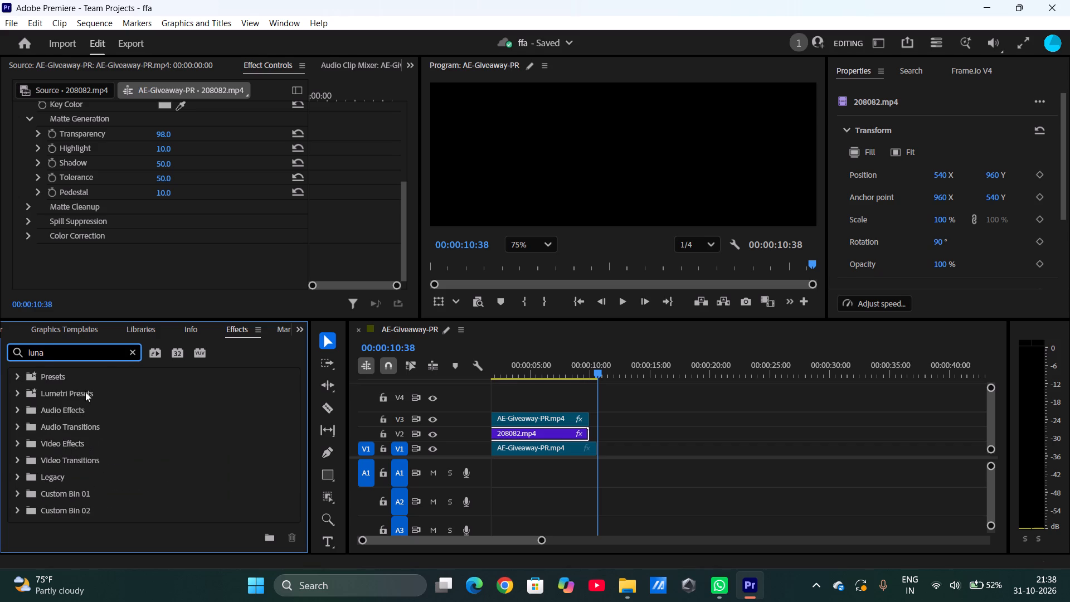
pyautogui.click(138, 352)
pyautogui.click(61, 444)
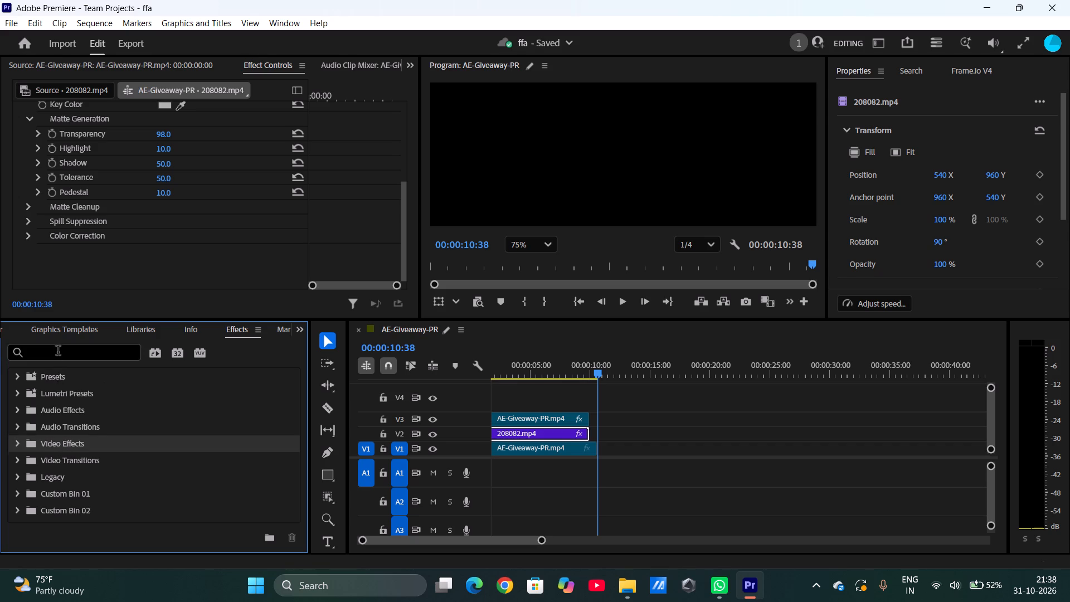
pyautogui.click(58, 351)
pyautogui.write('luna')
pyautogui.press('space')
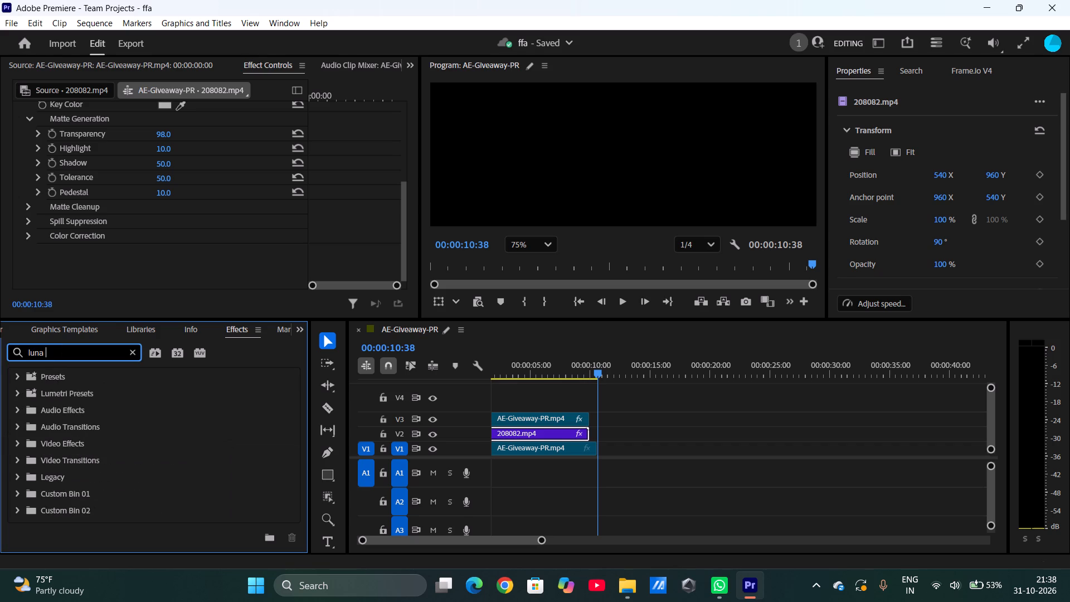
pyautogui.write('key')
pyautogui.press('Return')
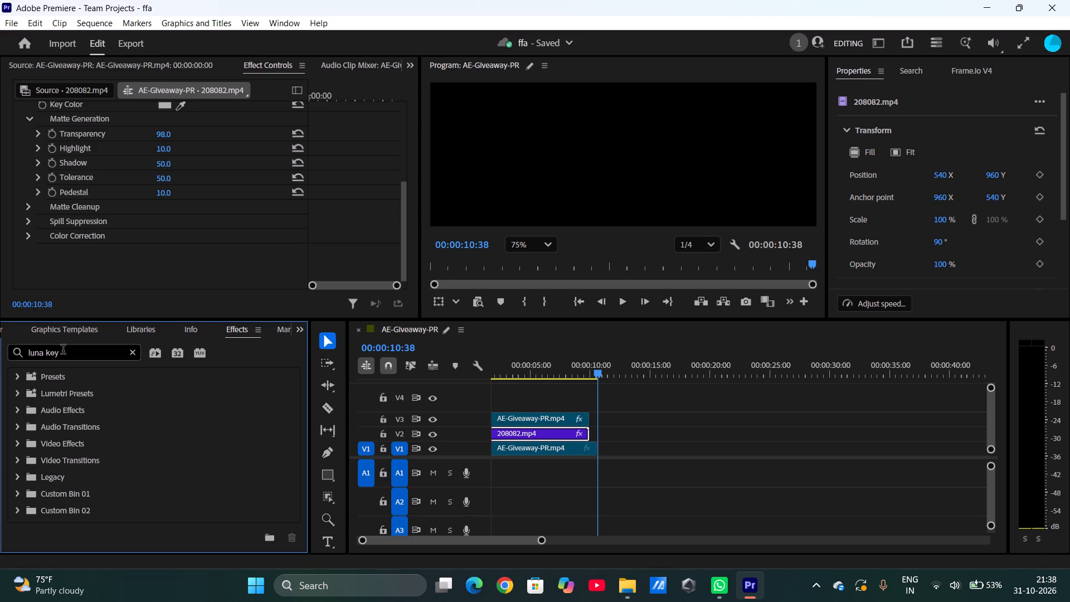
pyautogui.click(48, 357)
pyautogui.press('Left')
pyautogui.press('Left')
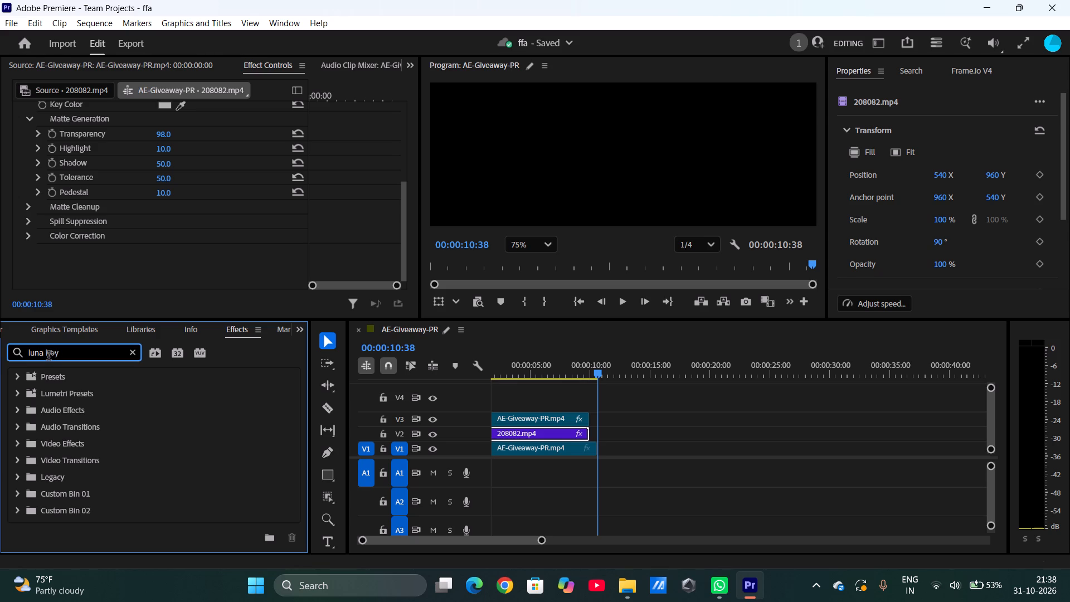
pyautogui.press('Left')
pyautogui.press('BackSpace')
pyautogui.press('m')
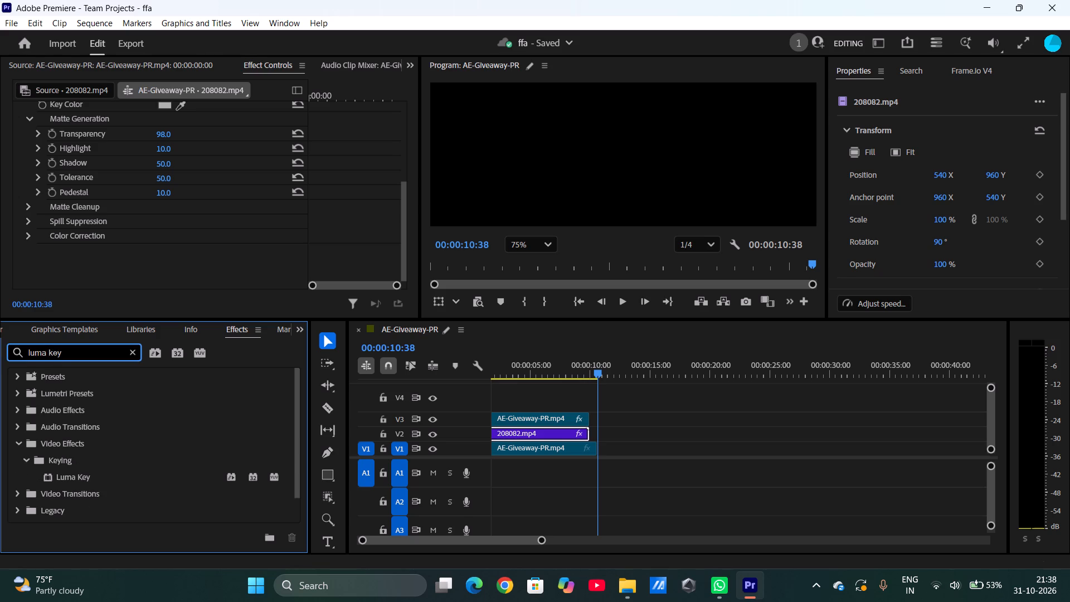
# Apply the Luma Key effect to the 208082.mp4 clip on V2.
pyautogui.click(46, 477)
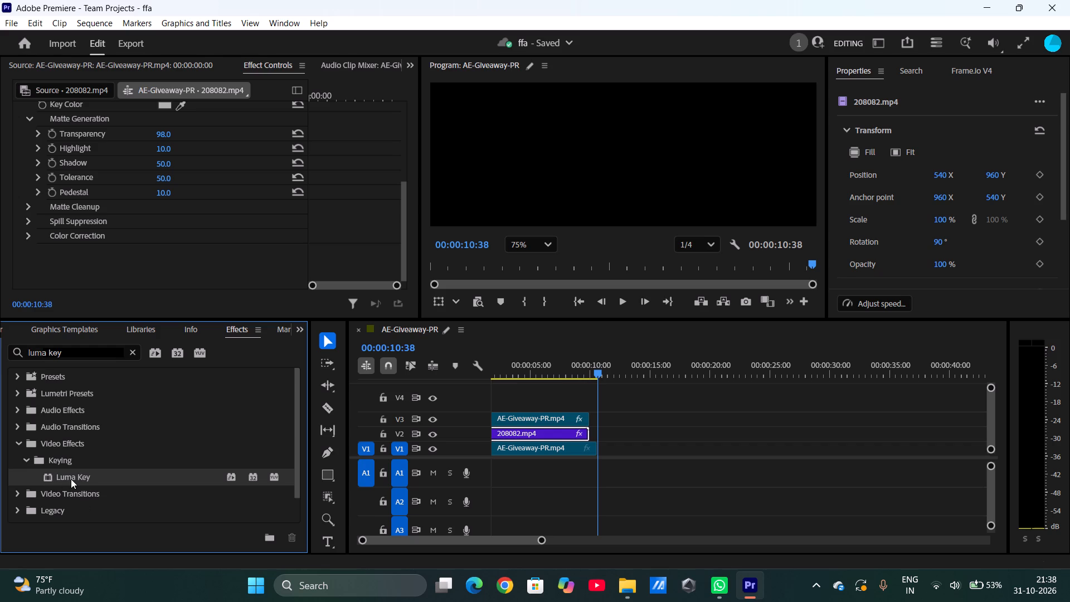
pyautogui.moveTo(71, 479); pyautogui.dragTo(387, 476)
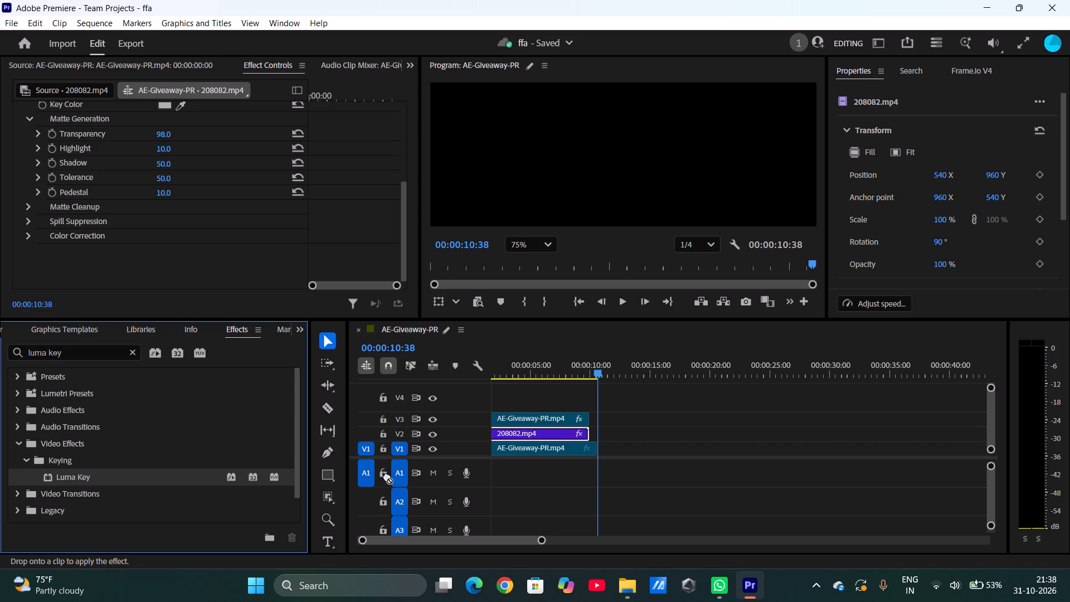
pyautogui.moveTo(387, 476); pyautogui.dragTo(533, 438)
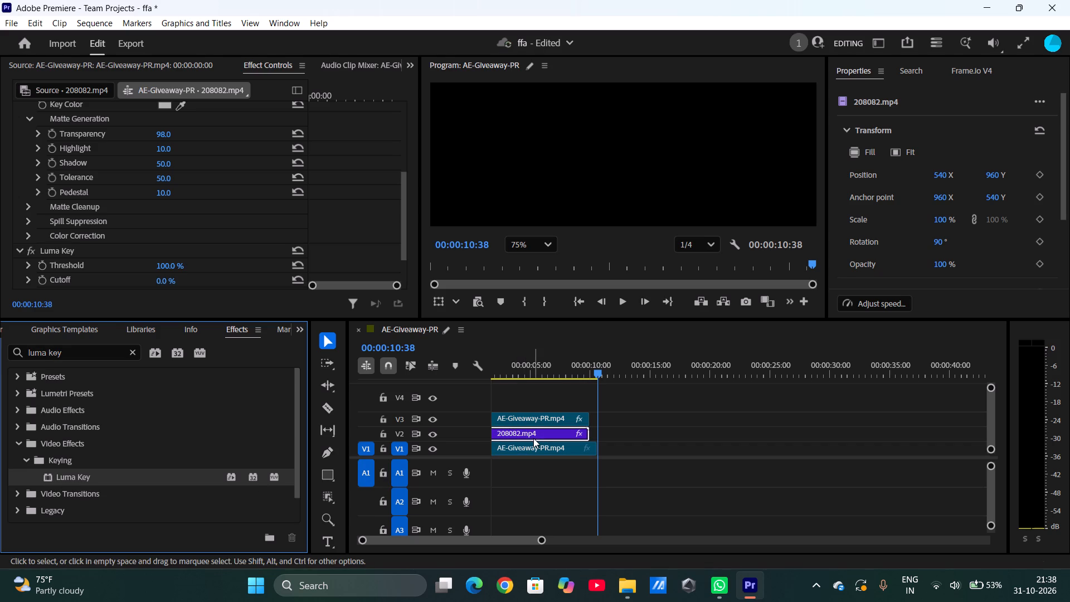
# Toggle the Luma Key effect on 208082.mp4 off and back on, and expand its Threshold and Cutoff controls.
pyautogui.scroll(-1, 147, 270)
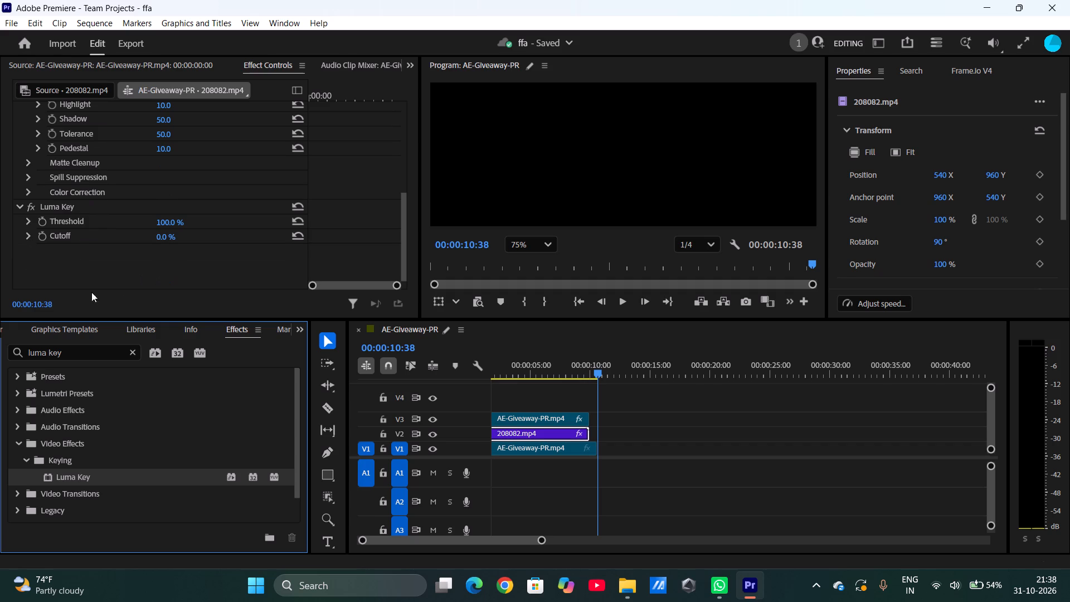
pyautogui.click(27, 205)
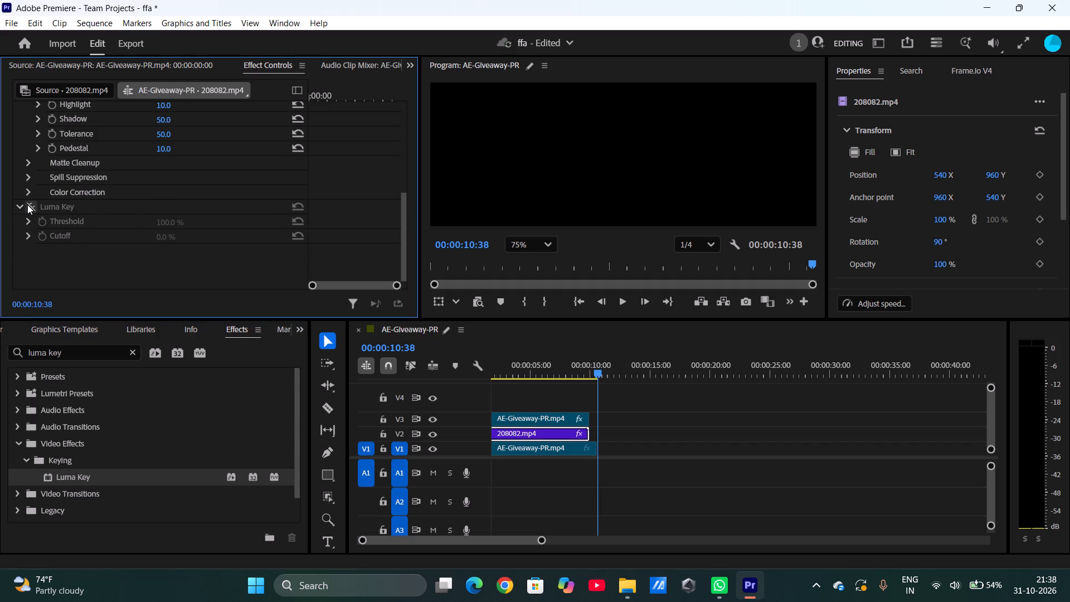
pyautogui.click(27, 205)
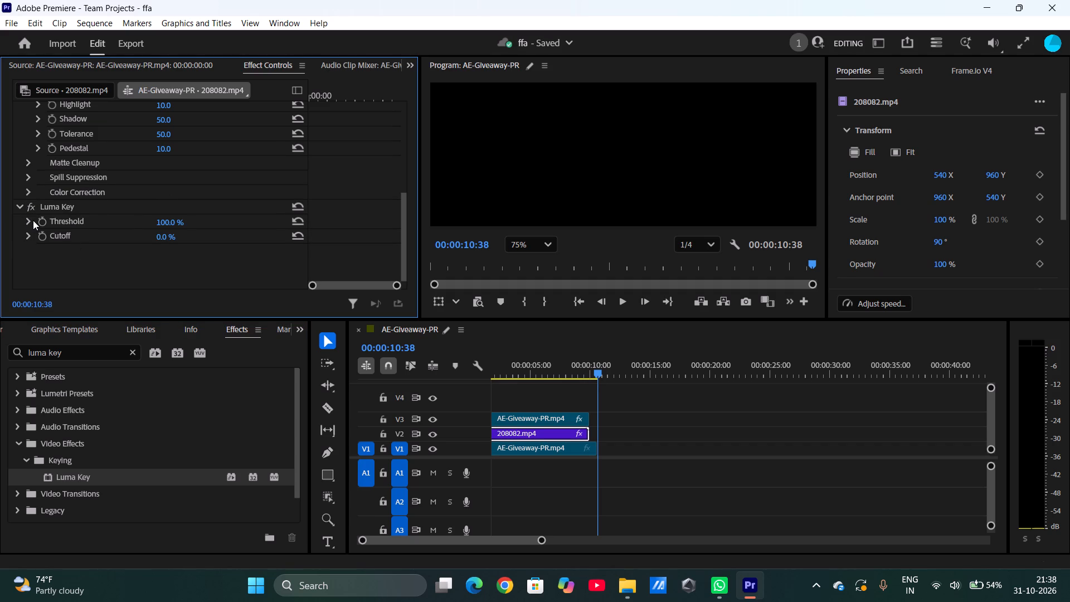
pyautogui.click(27, 219)
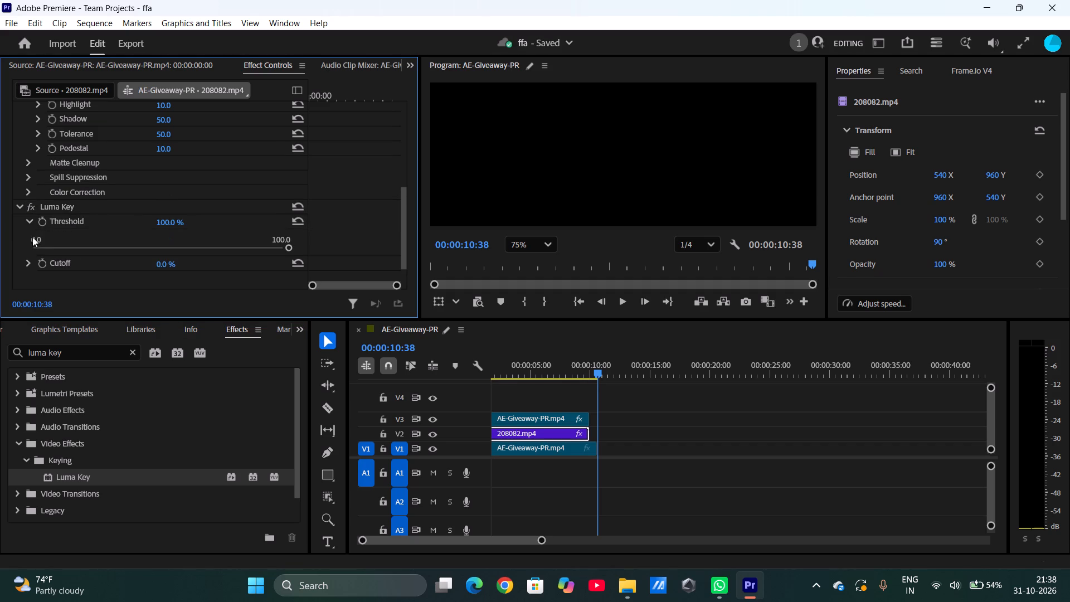
pyautogui.click(29, 263)
pyautogui.scroll(-1, 30, 268)
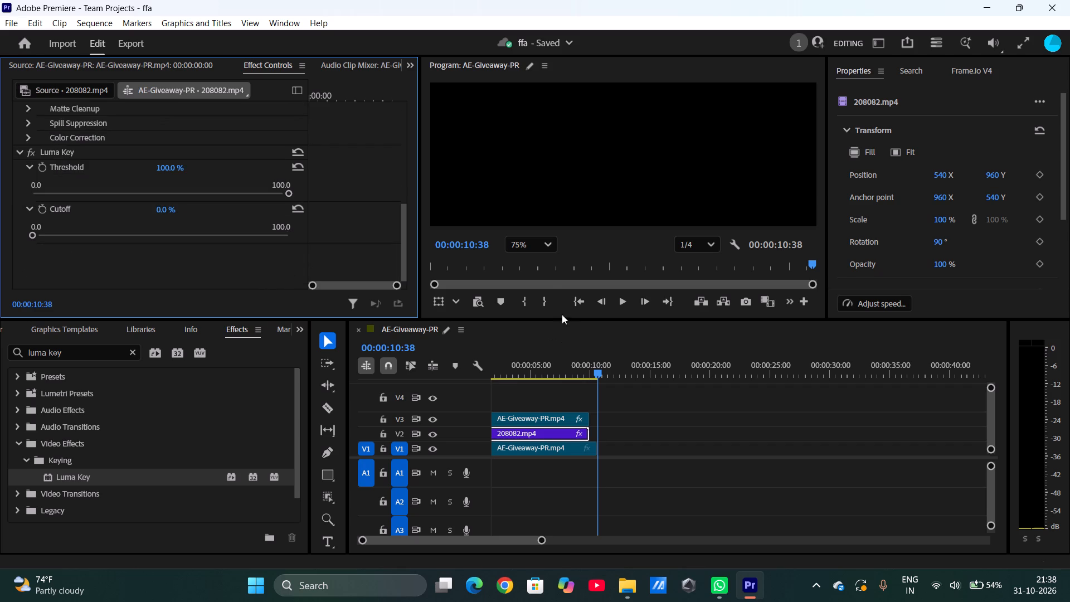
# Play the sequence from the start to check the Luma Key composite, selecting the AE-Giveaway-PR.mp4 clip on V1.
pyautogui.click(584, 303)
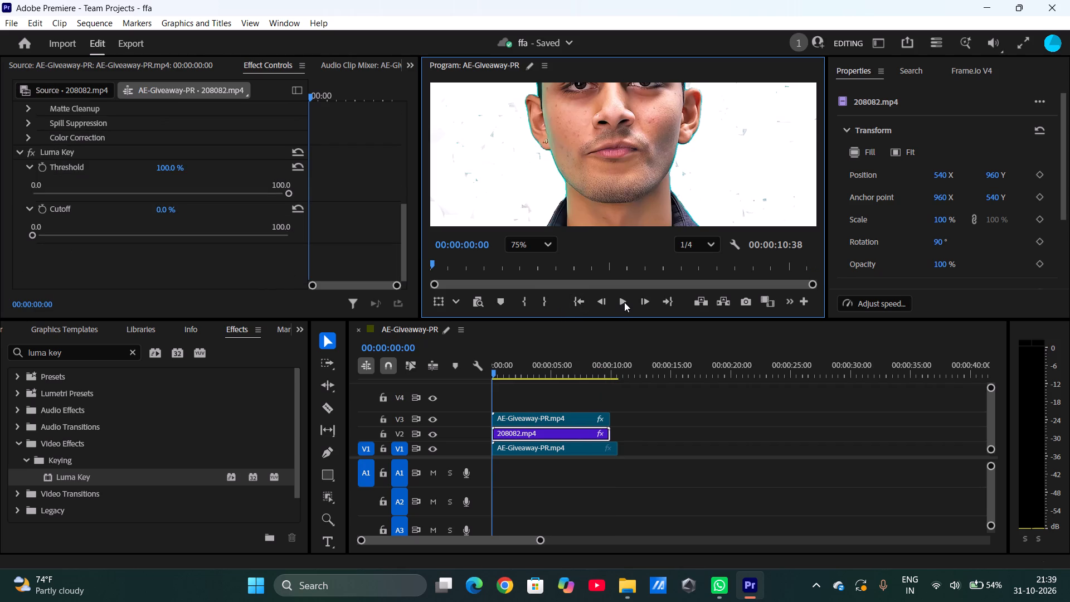
pyautogui.click(624, 302)
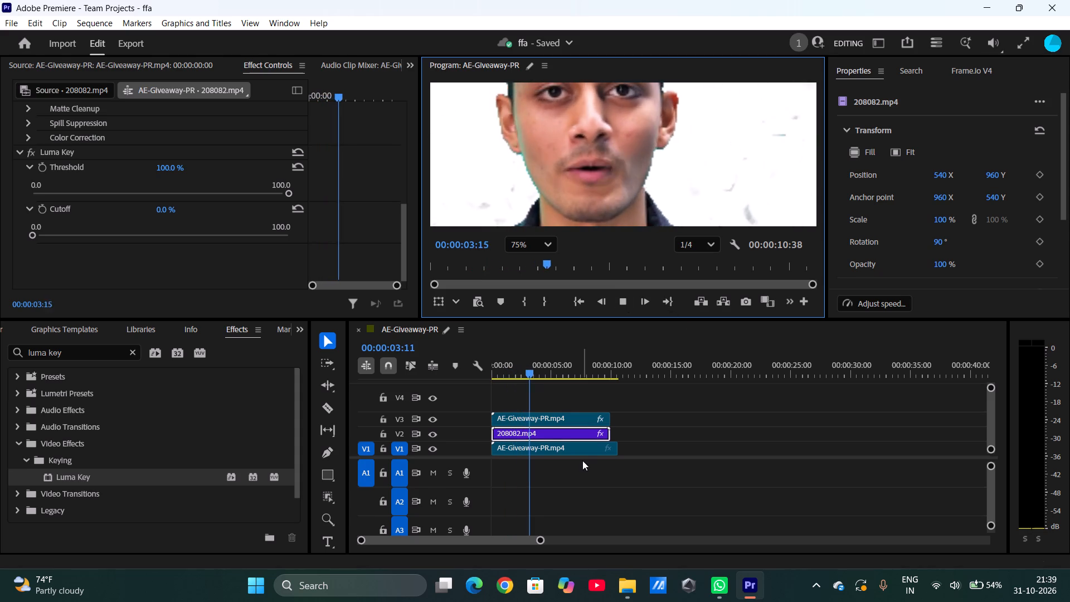
pyautogui.click(565, 450)
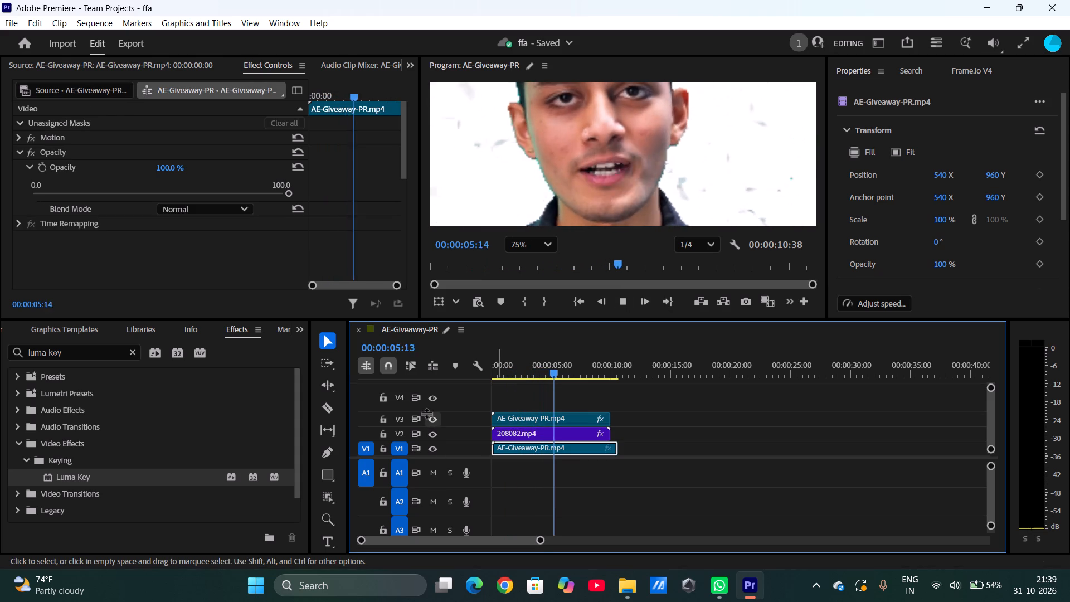
# Hide the output of tracks V3 and V2, keeping V1 visible.
pyautogui.click(432, 423)
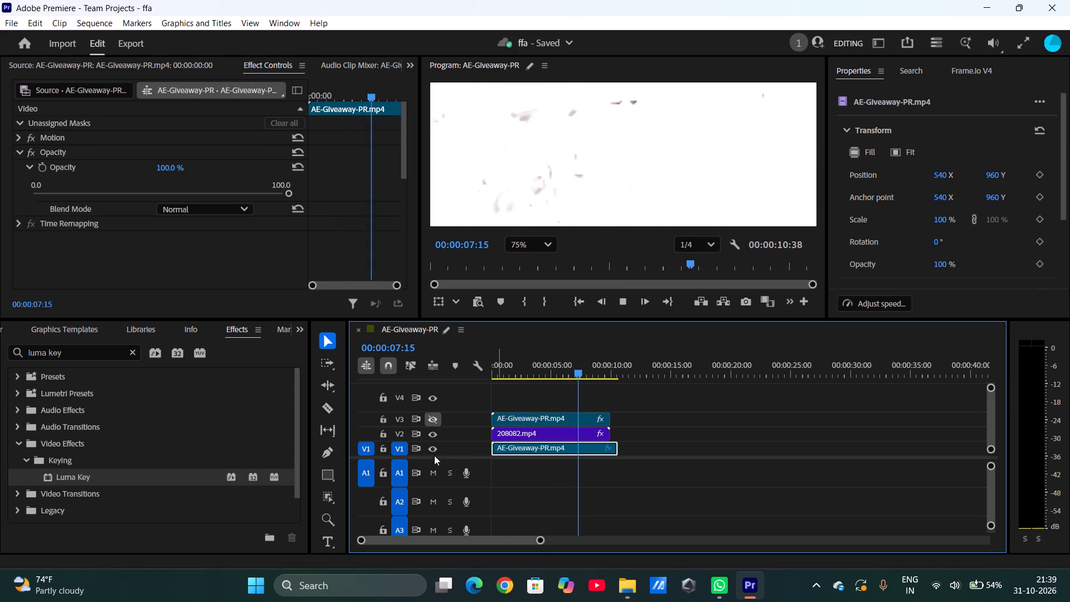
pyautogui.click(434, 448)
pyautogui.click(432, 440)
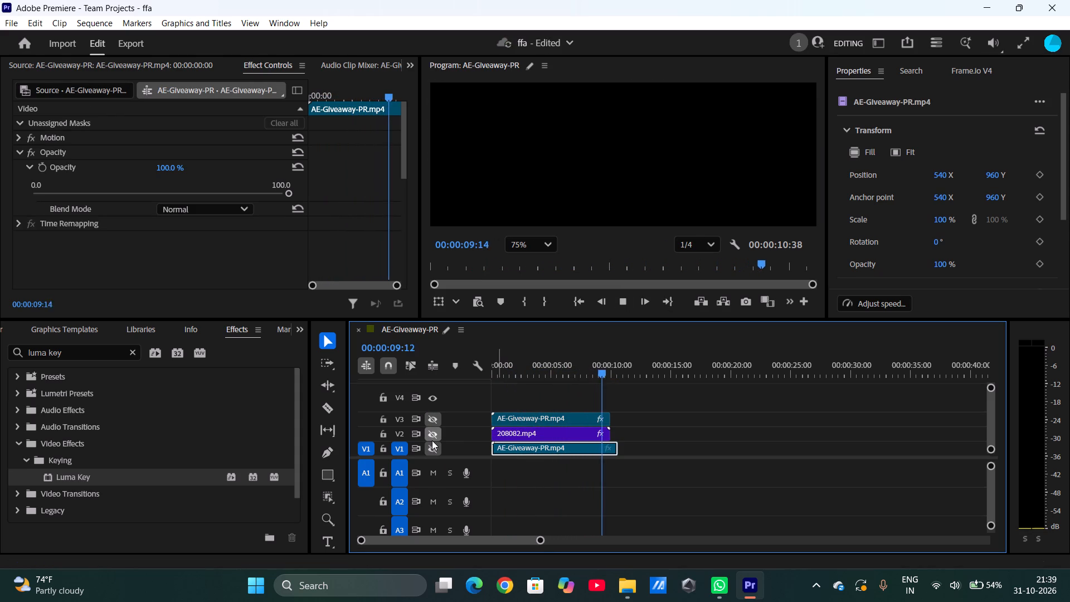
pyautogui.click(432, 444)
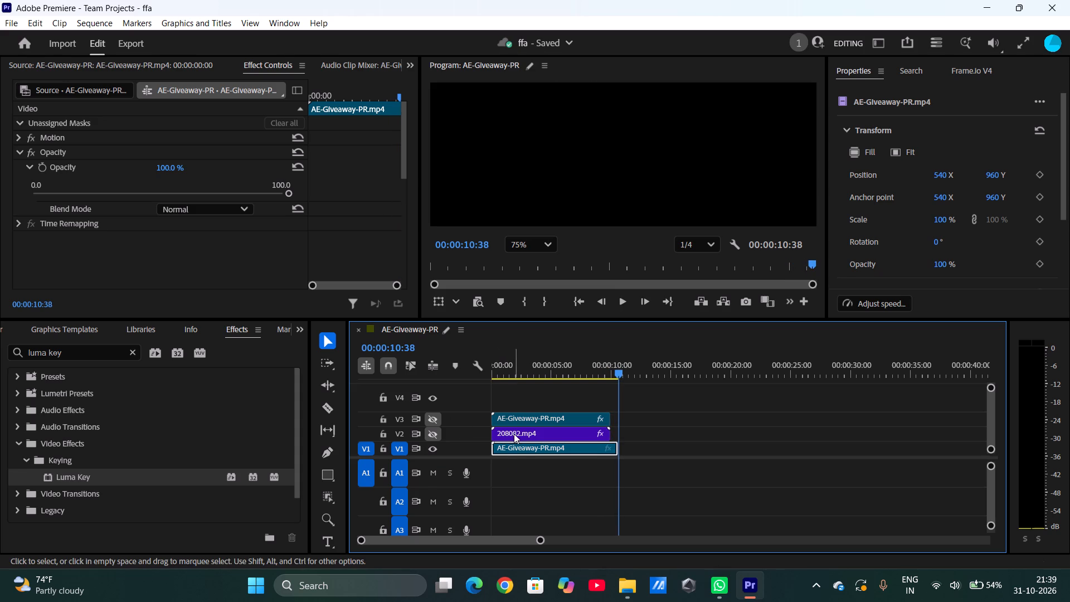
# Move 208082.mp4 from V2 onto V1 at about 00:00:00:37, and the remaining AE-Giveaway-PR.mp4 sliver from V1 to the start of V2.
pyautogui.moveTo(530, 431); pyautogui.dragTo(545, 456)
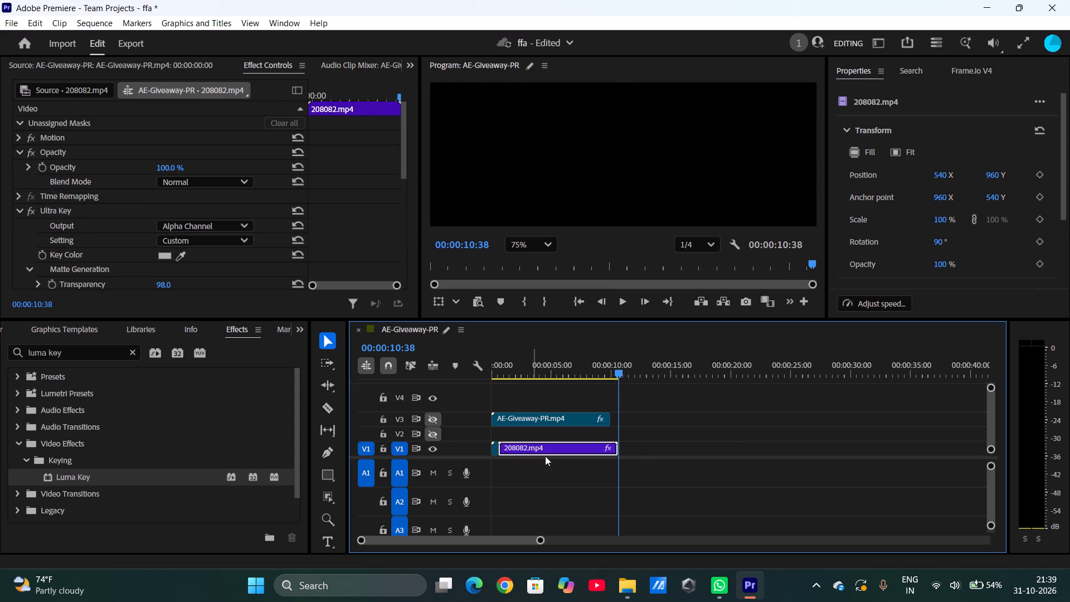
pyautogui.moveTo(494, 450); pyautogui.dragTo(495, 440)
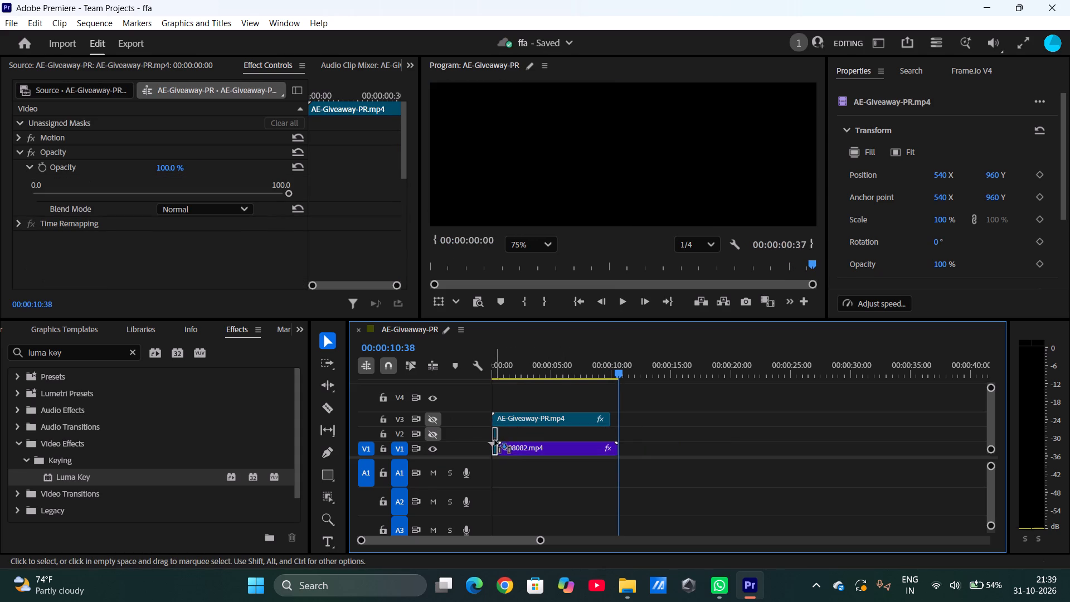
pyautogui.moveTo(495, 440); pyautogui.dragTo(502, 434)
# Slide 208082.mp4 along V1 so it starts at 00:00:03:50.
pyautogui.moveTo(521, 446); pyautogui.dragTo(558, 454)
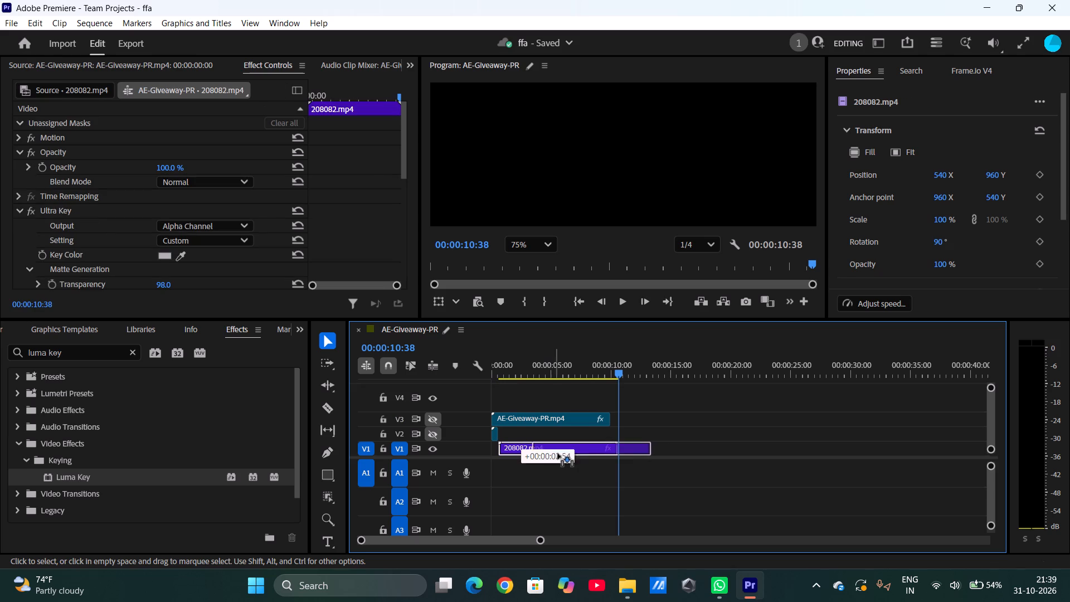
pyautogui.moveTo(558, 454); pyautogui.dragTo(559, 454)
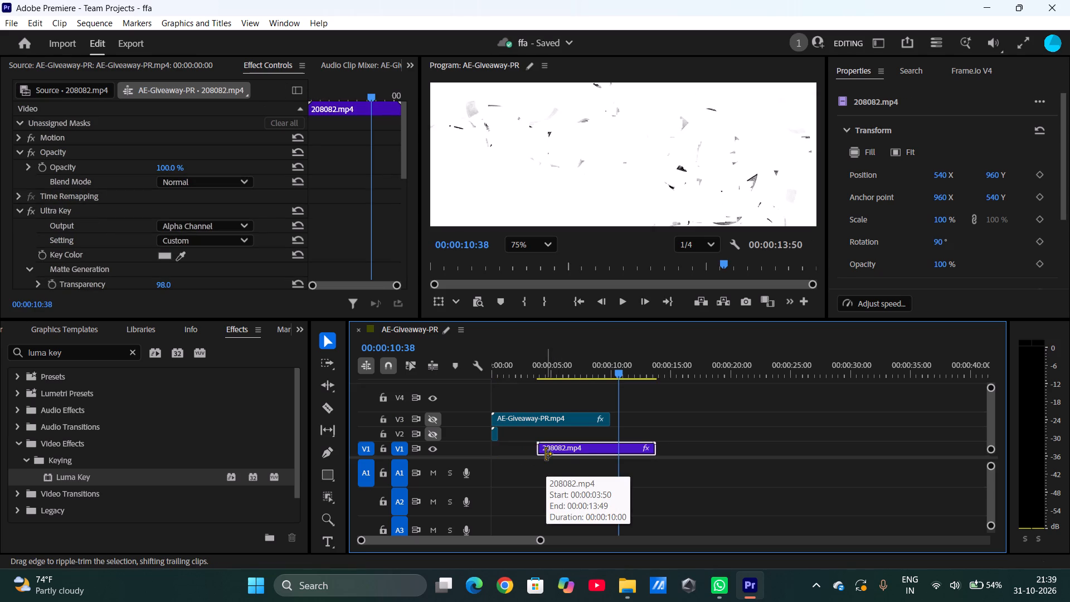
# Undo the recent moves of 208082.mp4 and AE-Giveaway-PR.mp4 and the output changes on tracks V1 and V2.
pyautogui.hotkey('ctrl', 'z')
pyautogui.keyDown('ctrl'); pyautogui.click(546, 454); pyautogui.keyUp('ctrl')
pyautogui.hotkey('ctrl', 'z')
pyautogui.keyDown('ctrl'); pyautogui.click(546, 454); pyautogui.keyUp('ctrl')
pyautogui.hotkey('ctrl', 'z')
pyautogui.keyDown('ctrl'); pyautogui.click(546, 454); pyautogui.keyUp('ctrl')
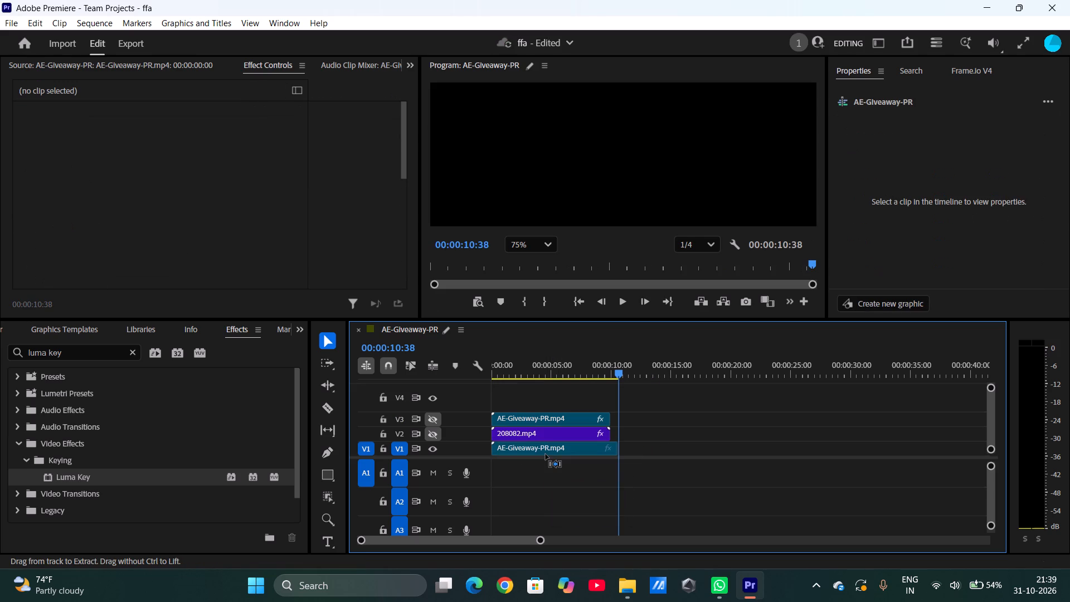
pyautogui.hotkey('ctrl', 'z')
pyautogui.keyDown('ctrl'); pyautogui.click(546, 454); pyautogui.keyUp('ctrl')
pyautogui.hotkey('ctrl', 'z')
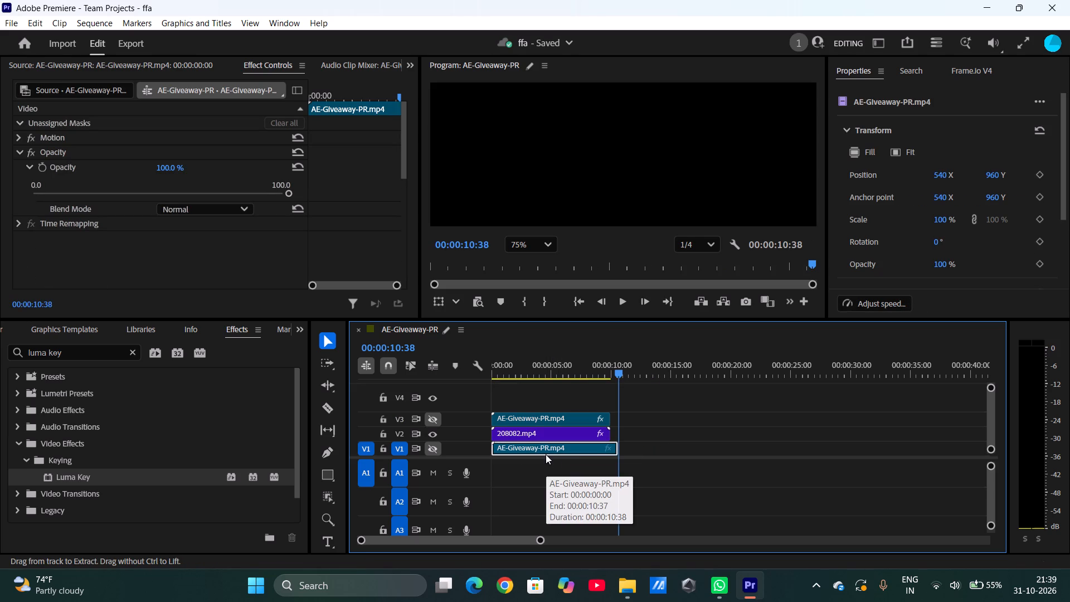
# Swap the two lower layers so AE-Giveaway-PR.mp4 sits on V2 and 208082.mp4 on V1, both starting at the sequence start.
pyautogui.moveTo(543, 434); pyautogui.dragTo(708, 428)
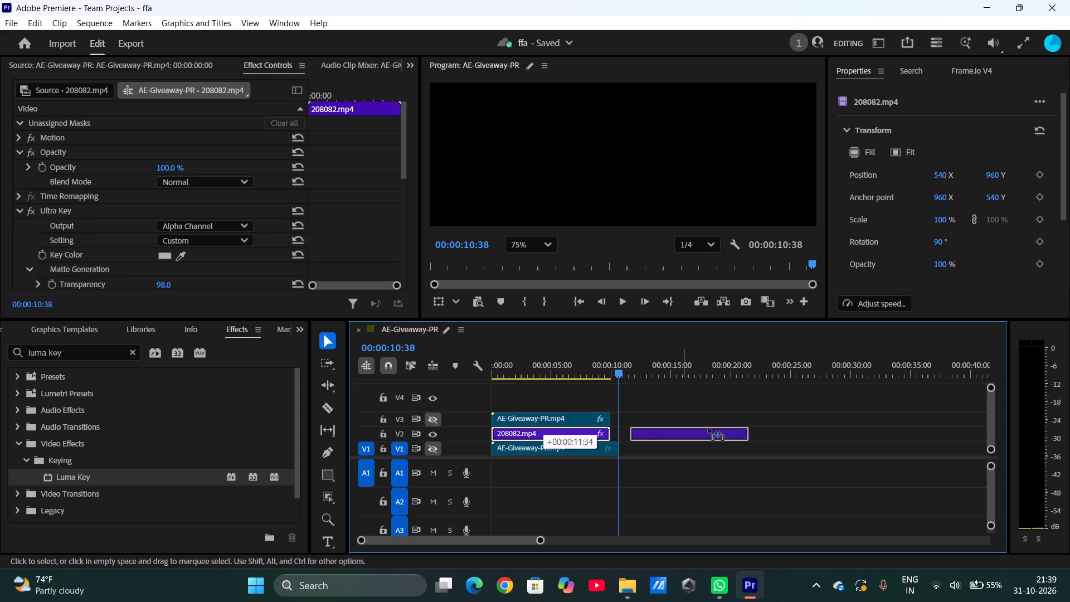
pyautogui.moveTo(708, 428); pyautogui.dragTo(713, 428)
pyautogui.moveTo(599, 449); pyautogui.dragTo(588, 435)
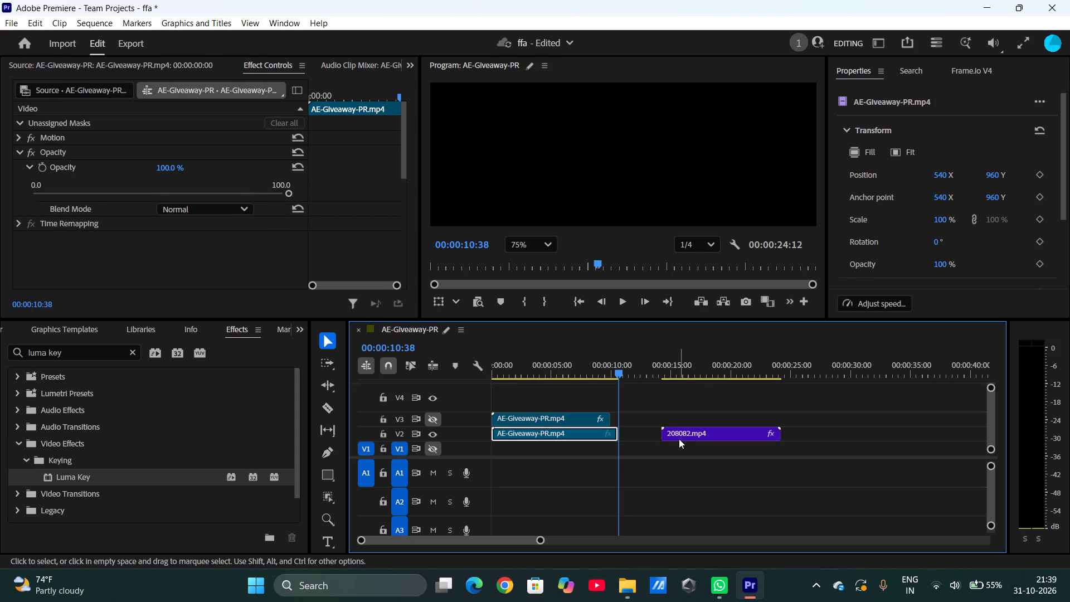
pyautogui.moveTo(677, 436); pyautogui.dragTo(500, 444)
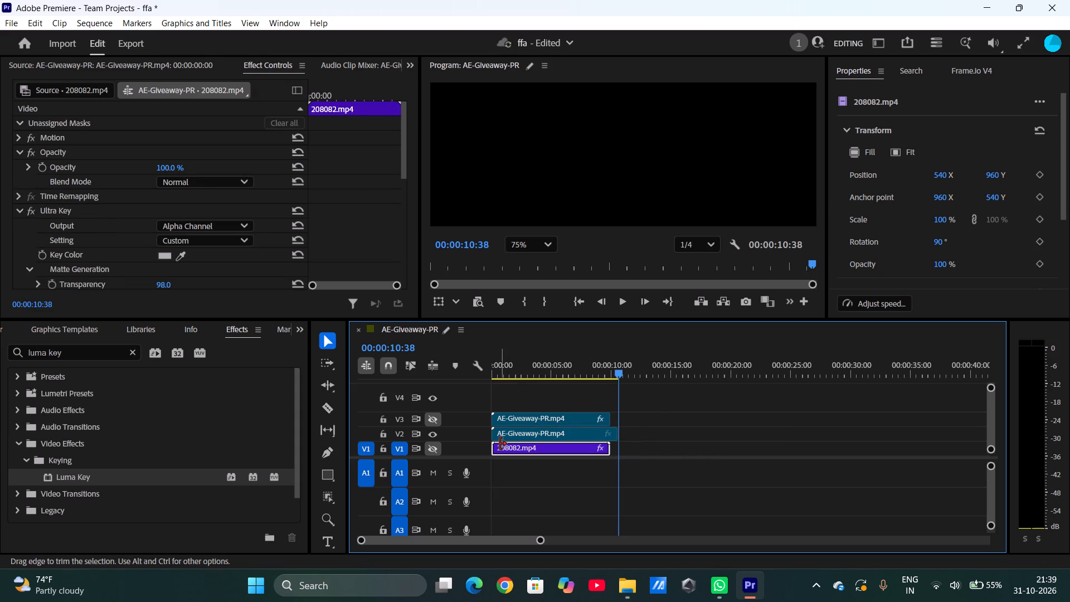
# Play the sequence to check the swapped layer order.
pyautogui.click(620, 303)
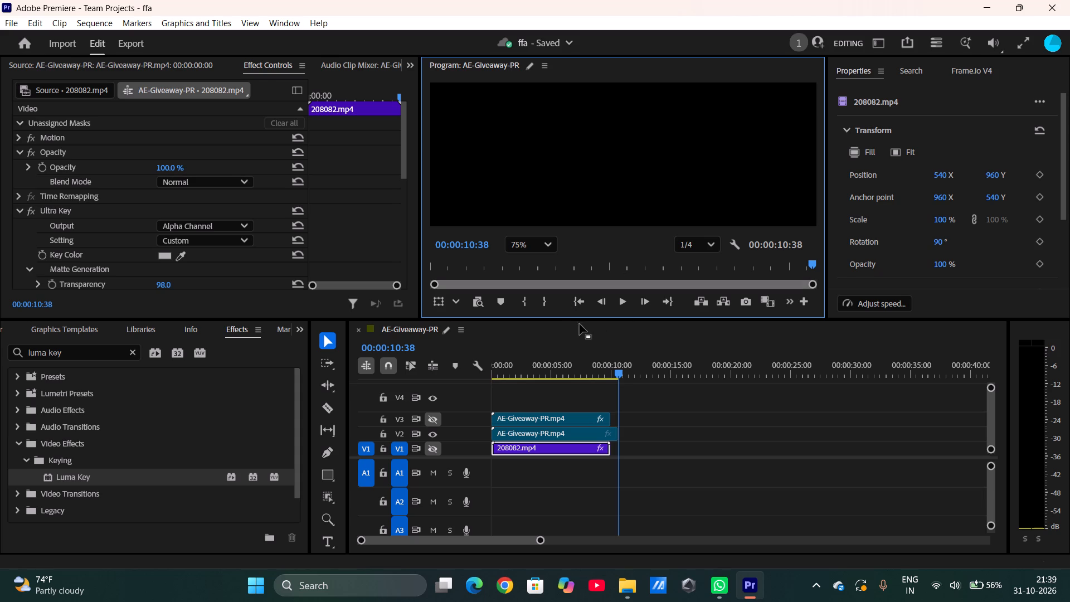
# Turn on the output of tracks V1, V2 and V3 so all three layers are enabled.
pyautogui.click(431, 436)
pyautogui.click(434, 449)
pyautogui.moveTo(430, 431); pyautogui.dragTo(432, 411)
pyautogui.click(432, 411)
pyautogui.click(432, 416)
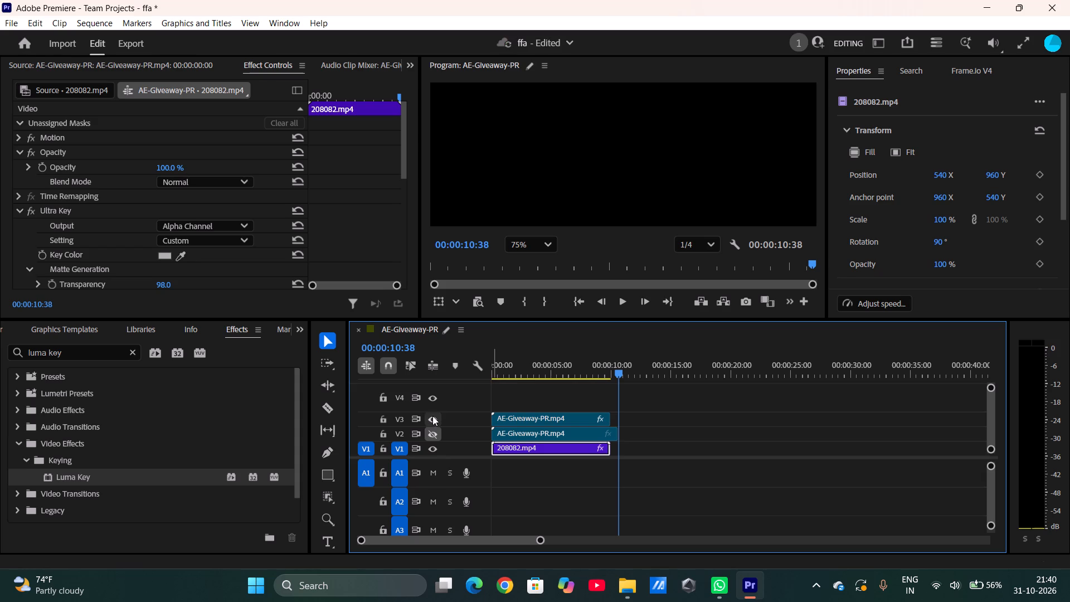
pyautogui.click(430, 432)
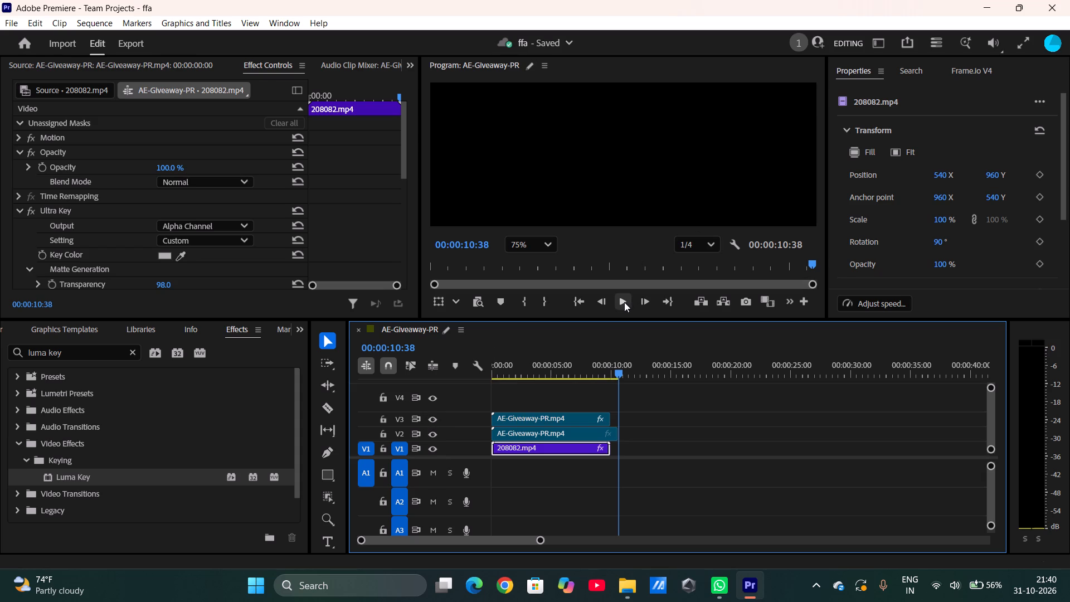
# Play the sequence and set the Program monitor zoom to 25% to check the whole composite.
pyautogui.click(624, 302)
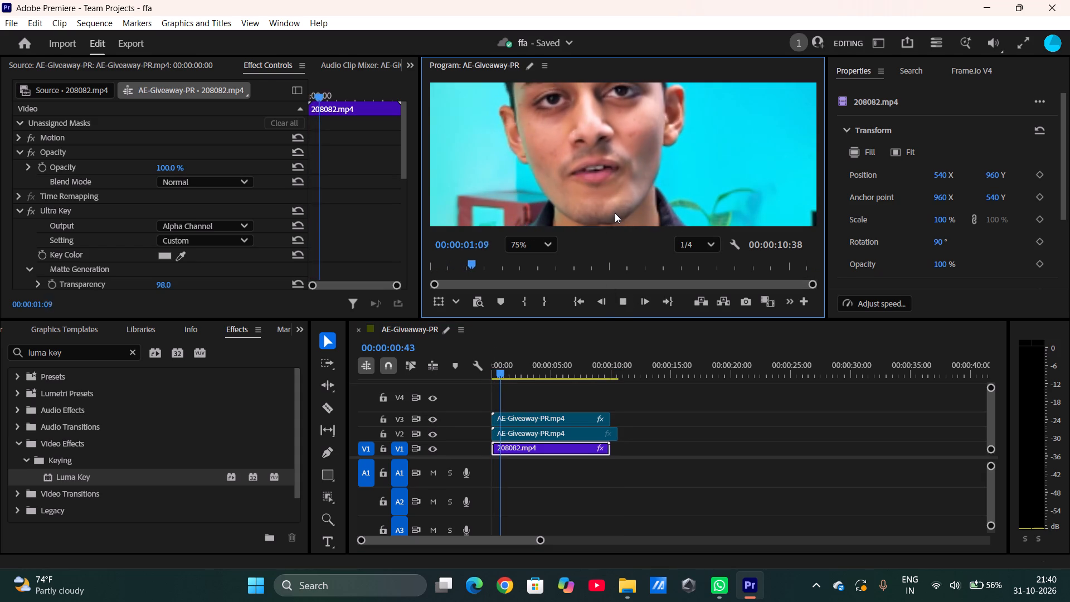
pyautogui.click(533, 244)
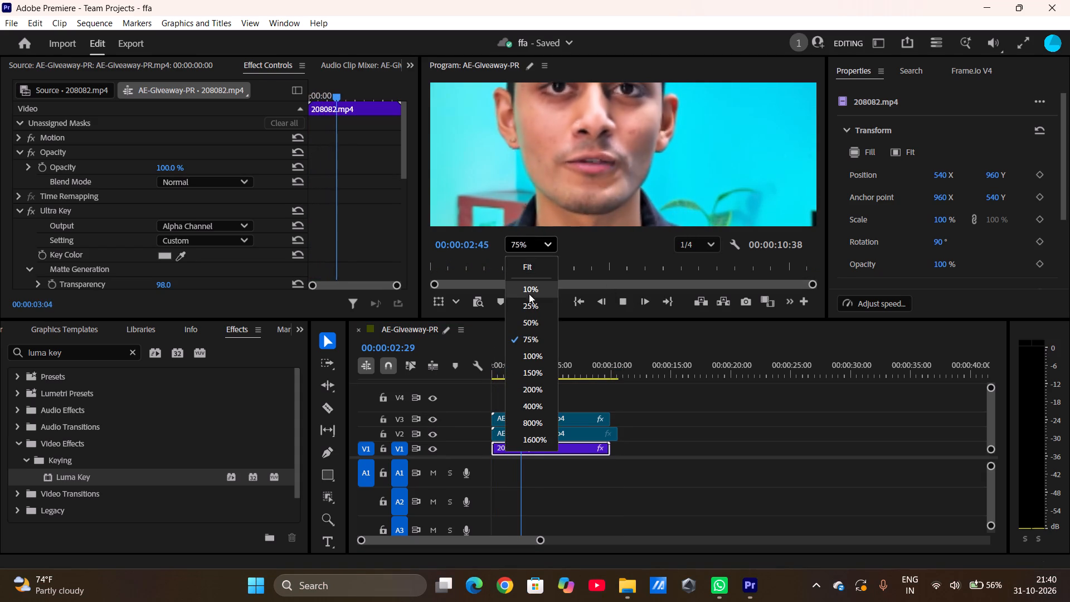
pyautogui.click(529, 303)
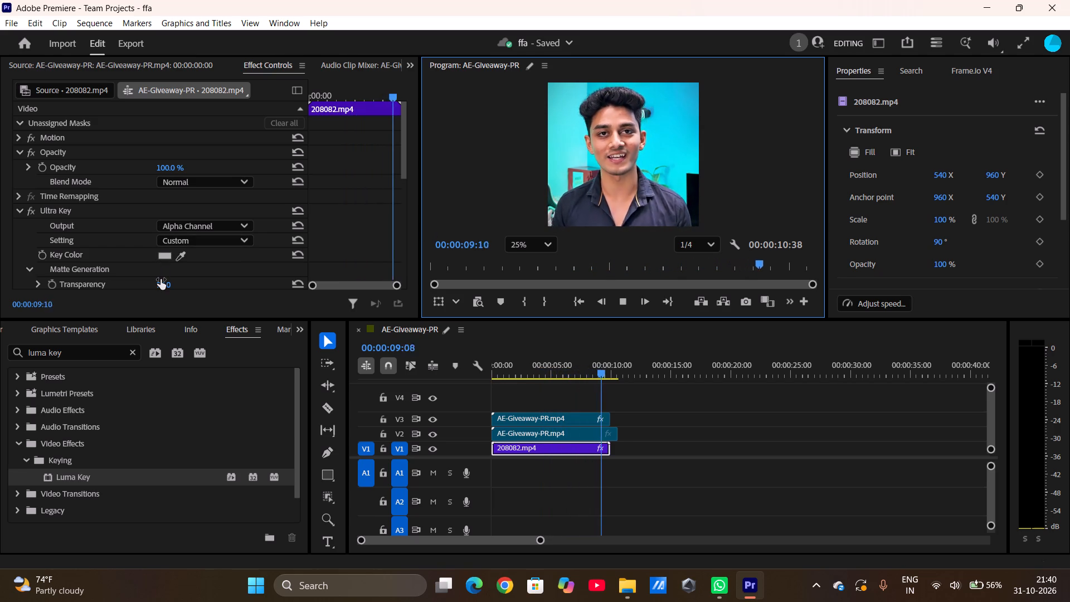
# Return the playhead to the sequence start and set the Ultra Key Transparency of 208082.mp4 to 100.
pyautogui.moveTo(160, 279); pyautogui.dragTo(225, 278)
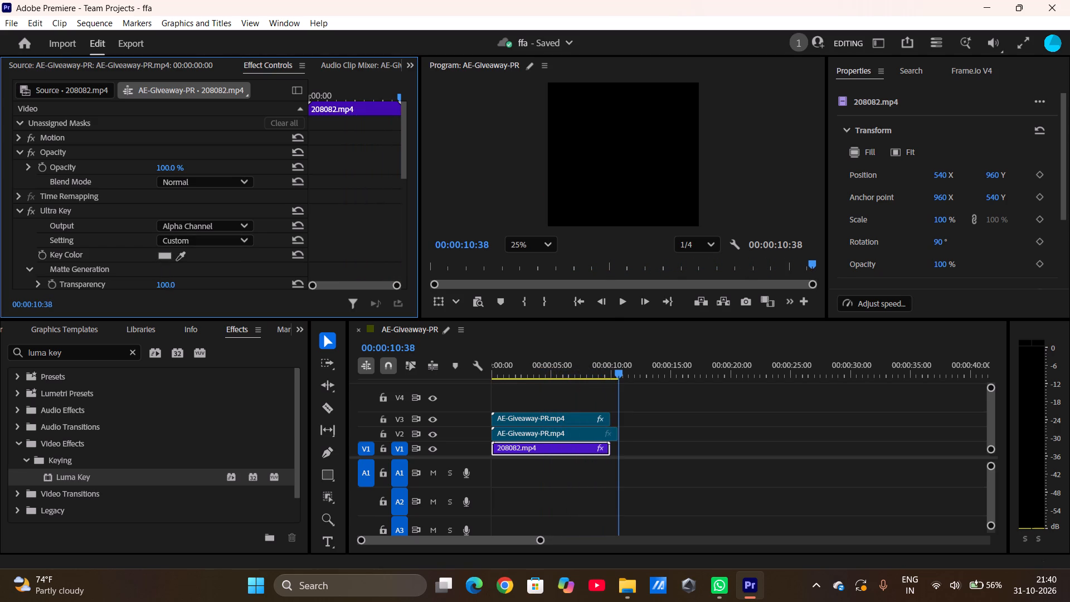
pyautogui.moveTo(225, 278); pyautogui.dragTo(364, 300)
pyautogui.click(572, 297)
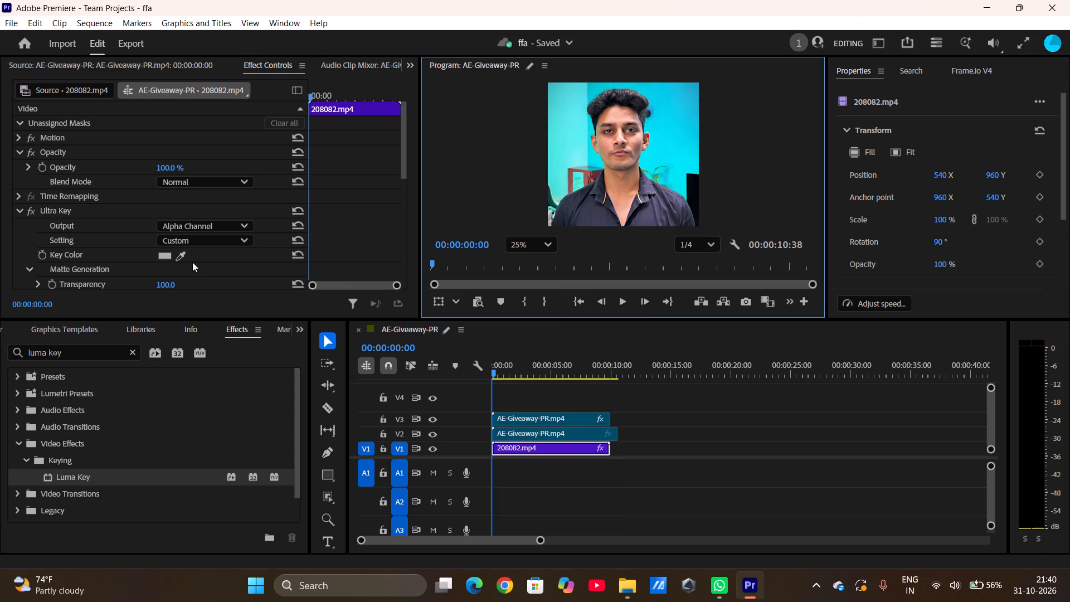
pyautogui.moveTo(165, 283); pyautogui.dragTo(166, 289)
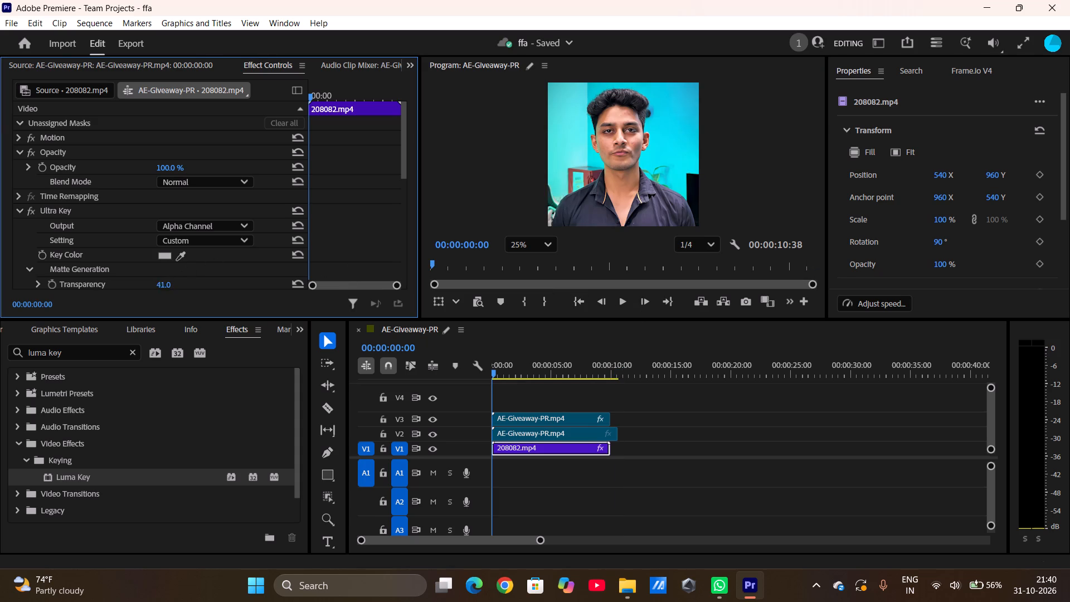
pyautogui.moveTo(166, 289); pyautogui.dragTo(387, 285)
# Set the Luma Key Threshold of 208082.mp4 to 27.2% and its Cutoff to 100%.
pyautogui.scroll(-1, 152, 271)
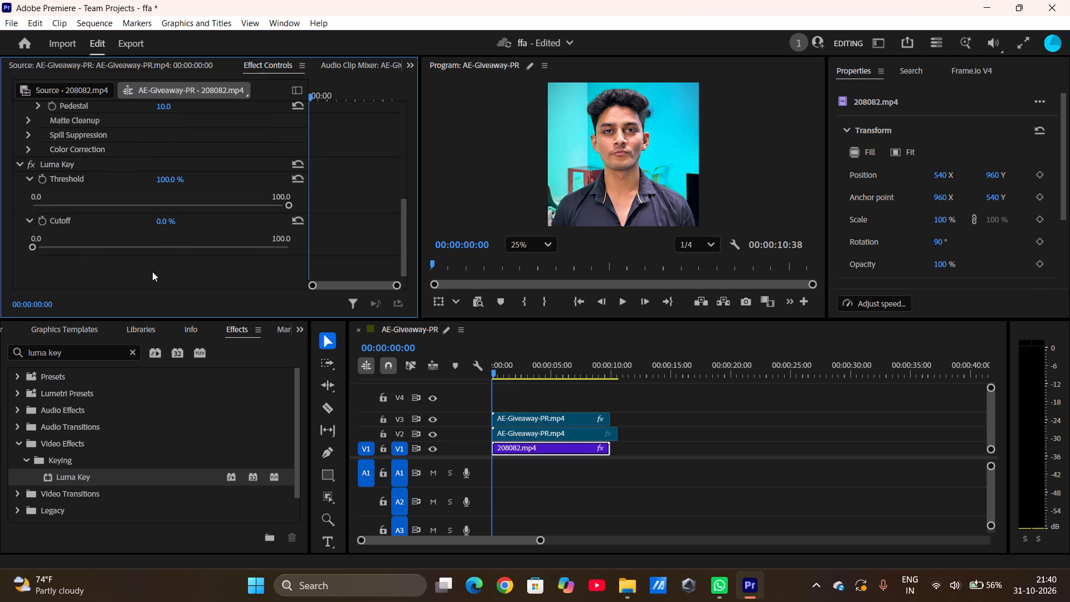
pyautogui.scroll(-1, 152, 271)
pyautogui.moveTo(90, 193); pyautogui.dragTo(246, 207)
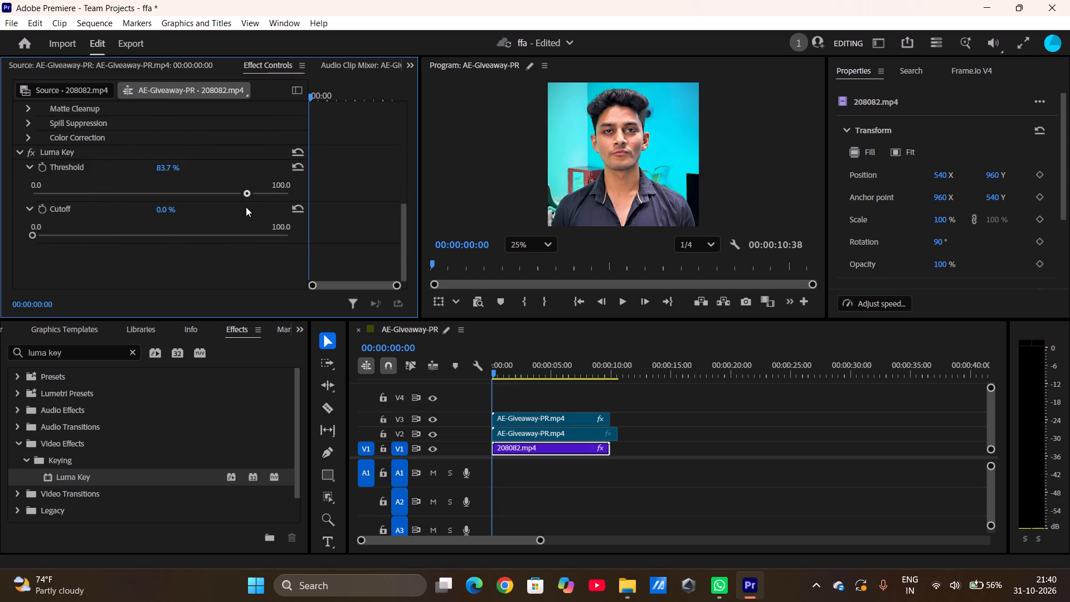
pyautogui.moveTo(246, 207); pyautogui.dragTo(341, 203)
pyautogui.moveTo(289, 192); pyautogui.dragTo(288, 192)
pyautogui.moveTo(288, 192); pyautogui.dragTo(101, 207)
pyautogui.moveTo(62, 233); pyautogui.dragTo(293, 237)
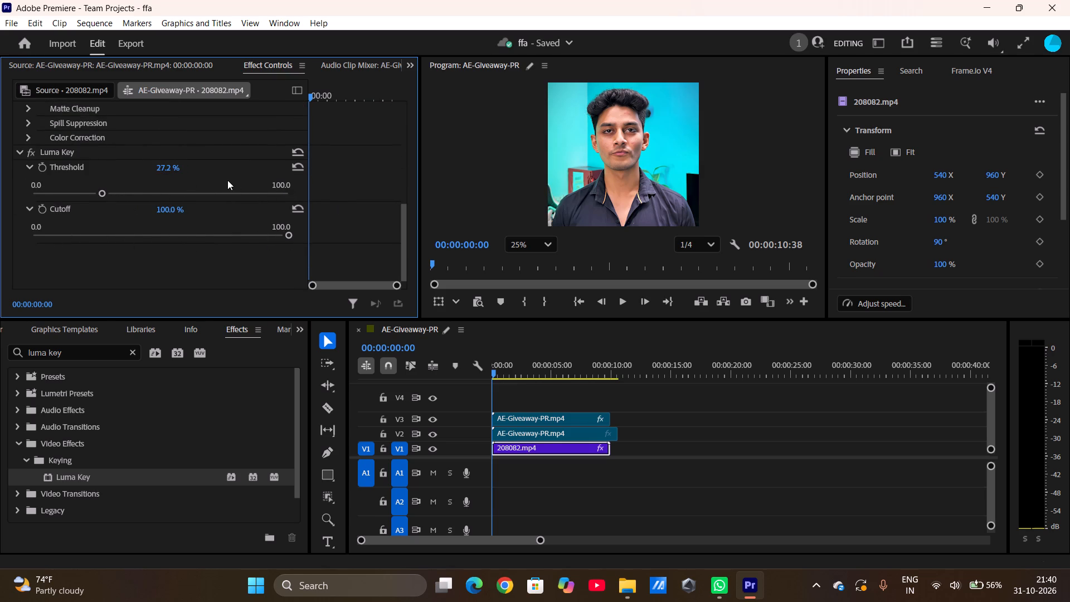
# Play the sequence briefly to check the new key settings, and return to its start.
pyautogui.click(624, 303)
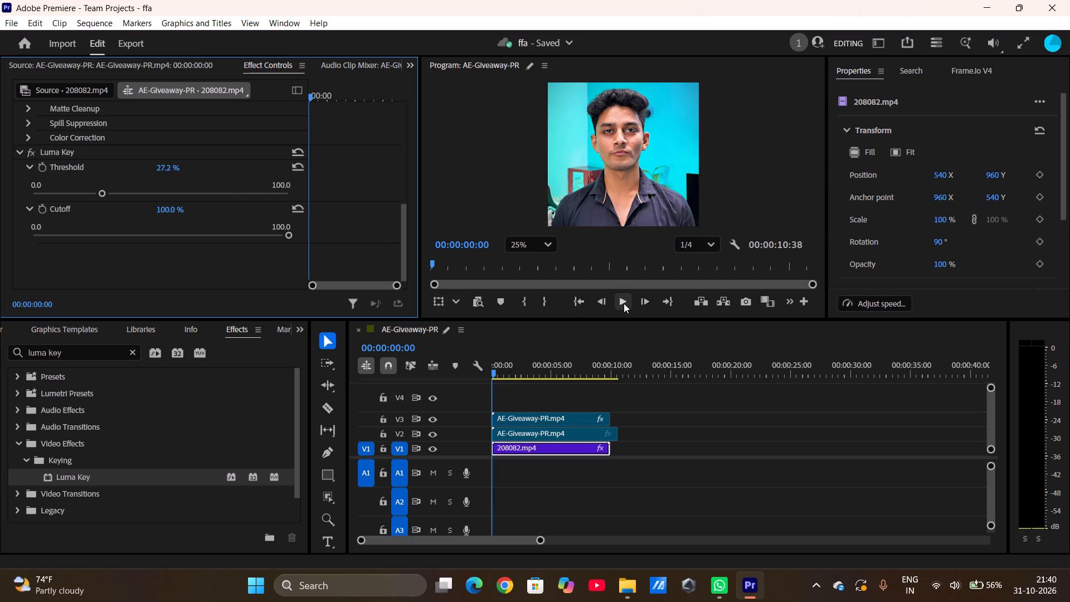
pyautogui.click(583, 297)
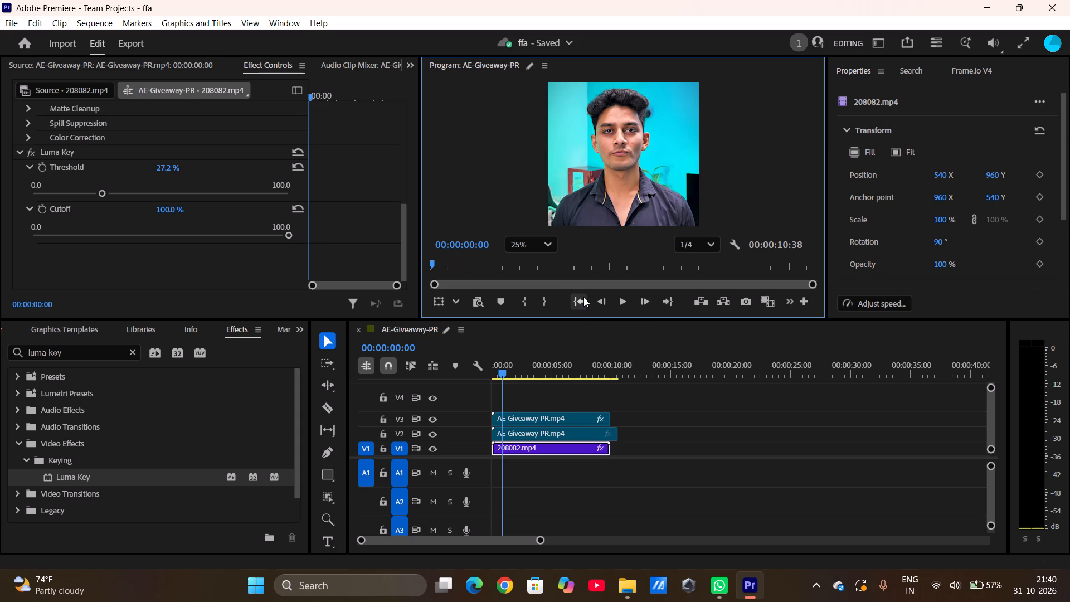
# Disable the Luma Key effect on 208082.mp4.
pyautogui.scroll(1, 200, 283)
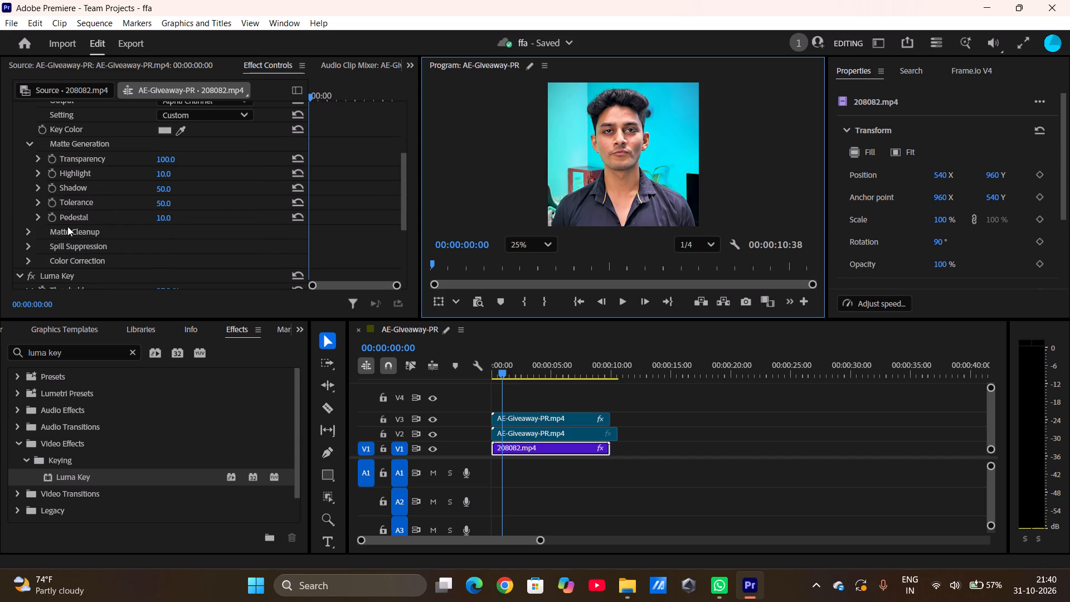
pyautogui.scroll(-1, 67, 226)
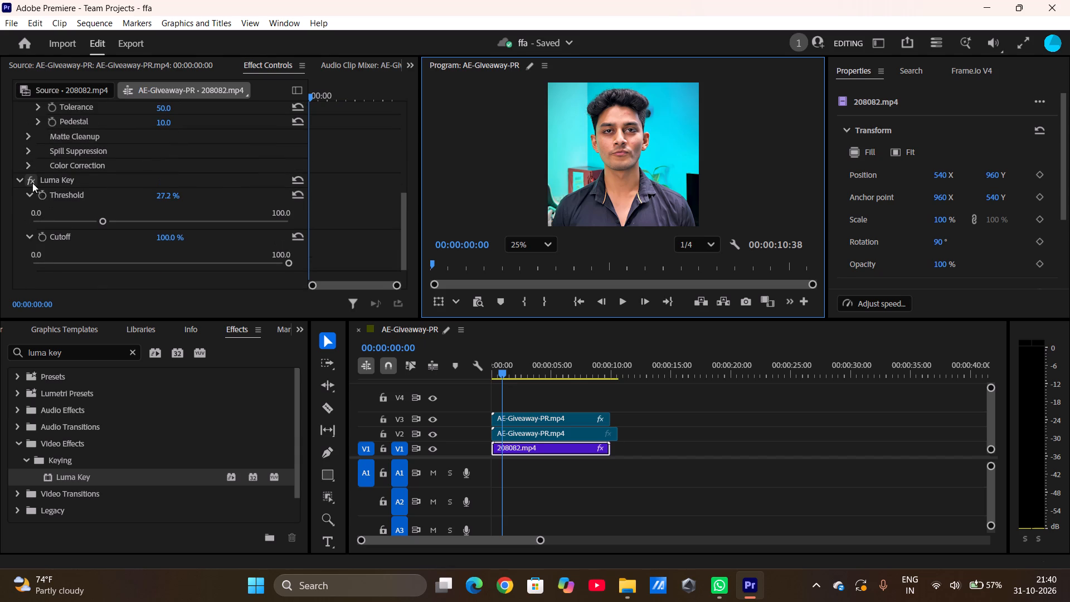
pyautogui.click(30, 181)
pyautogui.click(30, 181)
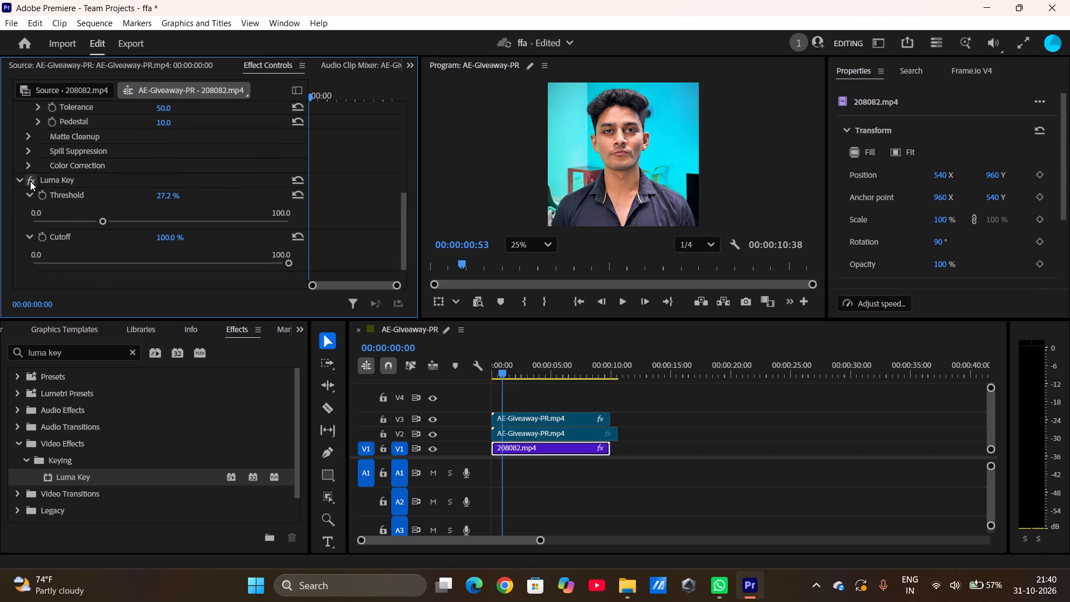
pyautogui.click(30, 181)
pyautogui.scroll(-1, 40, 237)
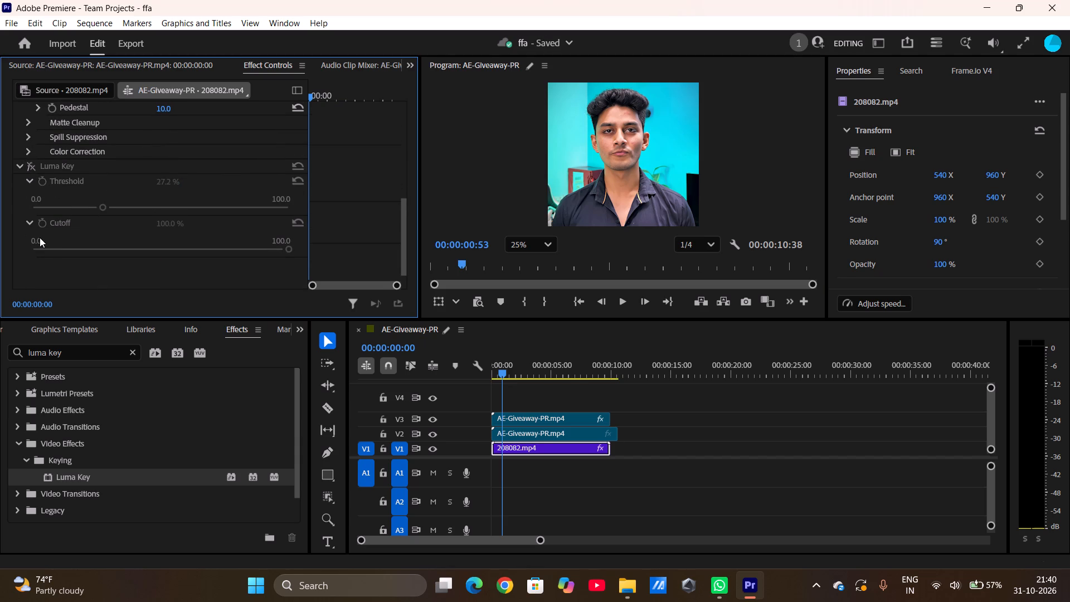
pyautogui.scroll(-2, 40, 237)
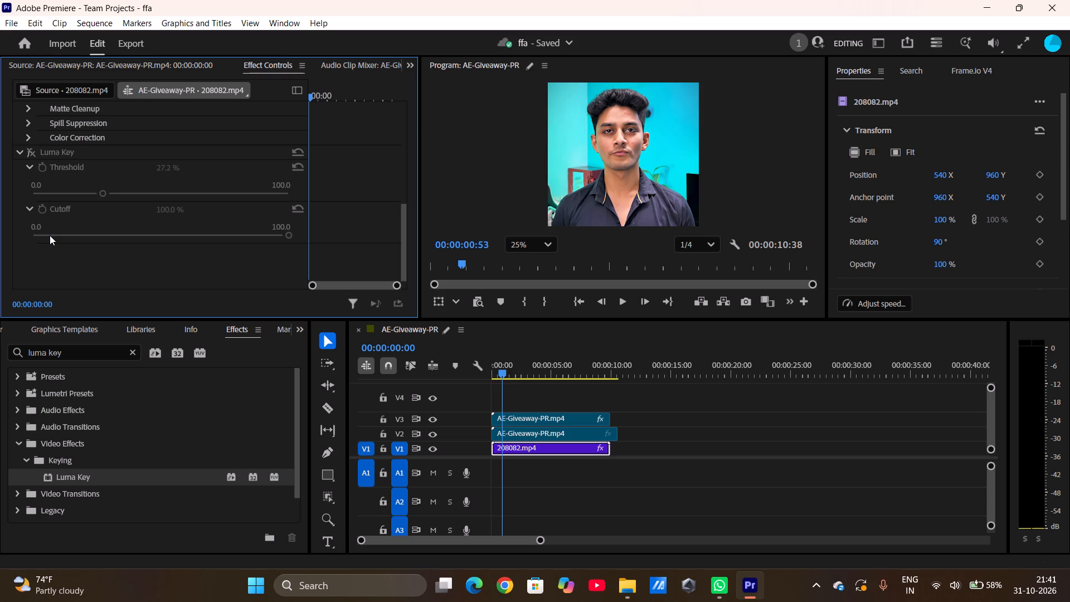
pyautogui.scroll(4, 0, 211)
# Close the ffa Team Project without publishing its changes.
pyautogui.click(1054, 6)
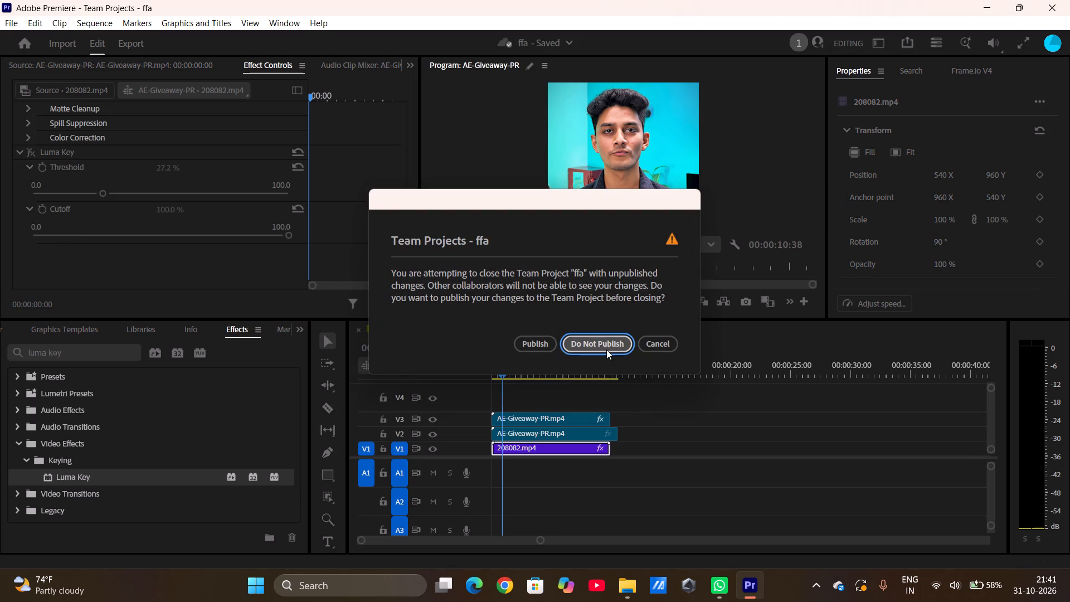
pyautogui.click(594, 340)
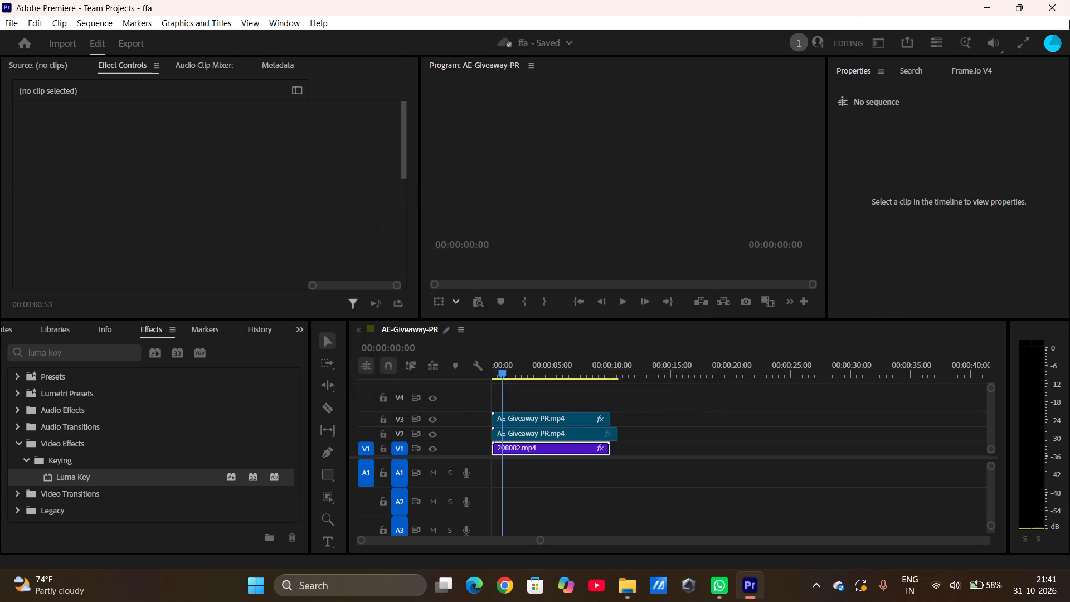
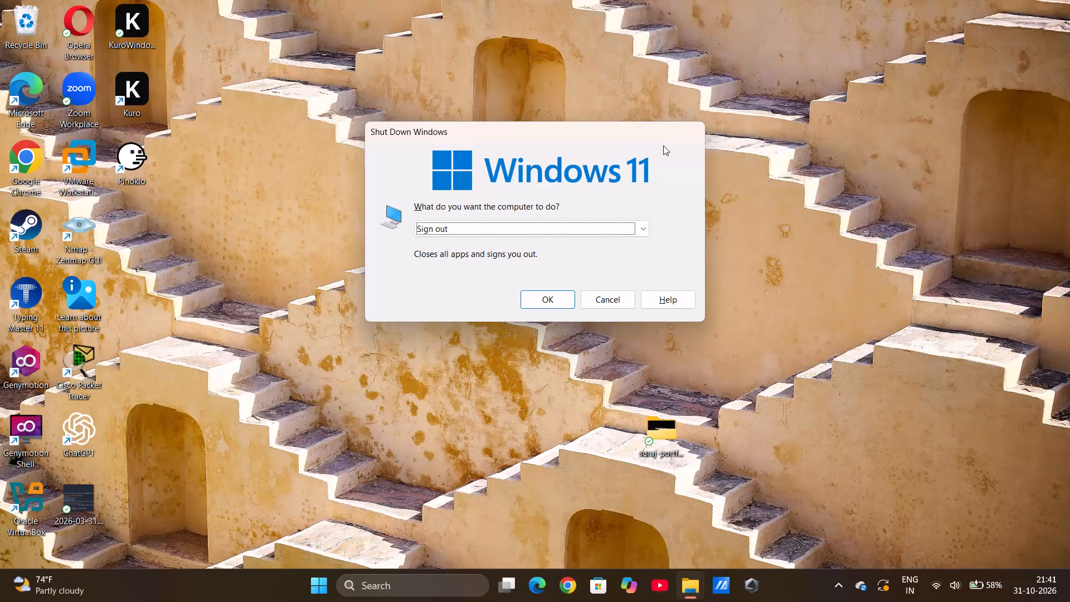
# Choose Shut down as the action for the computer and carry it out to turn off the PC.
pyautogui.press('Down')
pyautogui.press('Down')
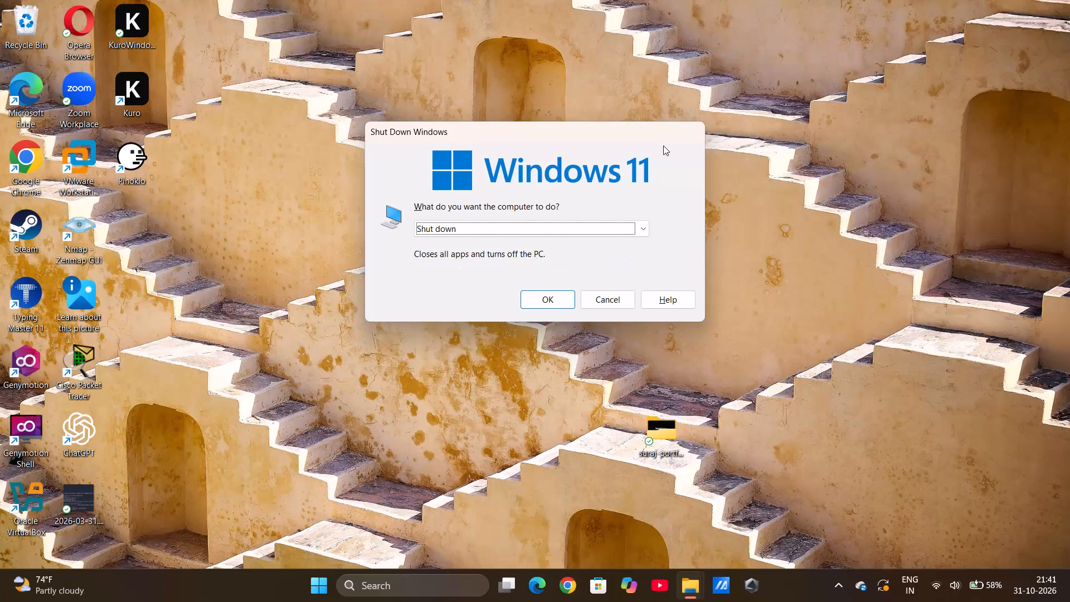
pyautogui.press('Return')
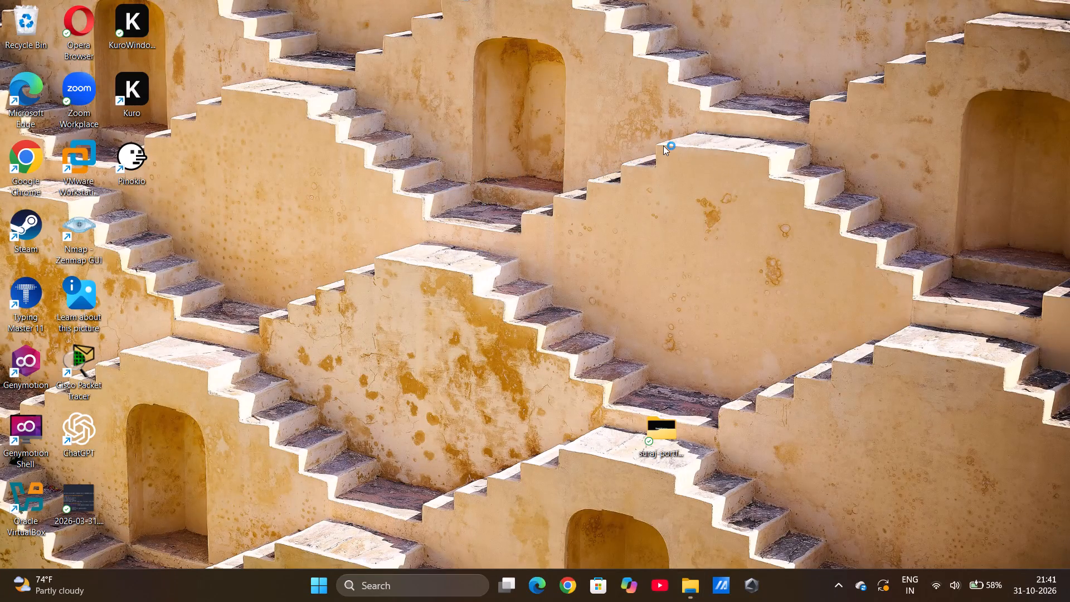